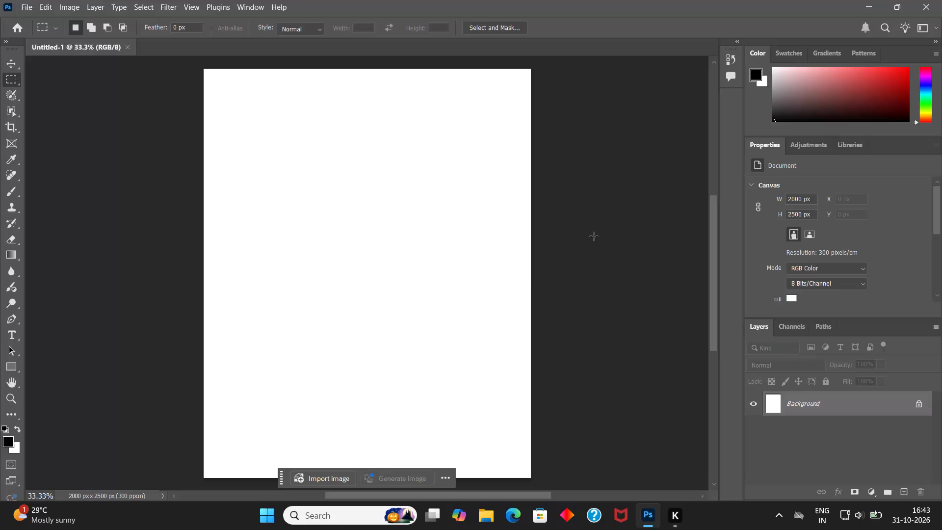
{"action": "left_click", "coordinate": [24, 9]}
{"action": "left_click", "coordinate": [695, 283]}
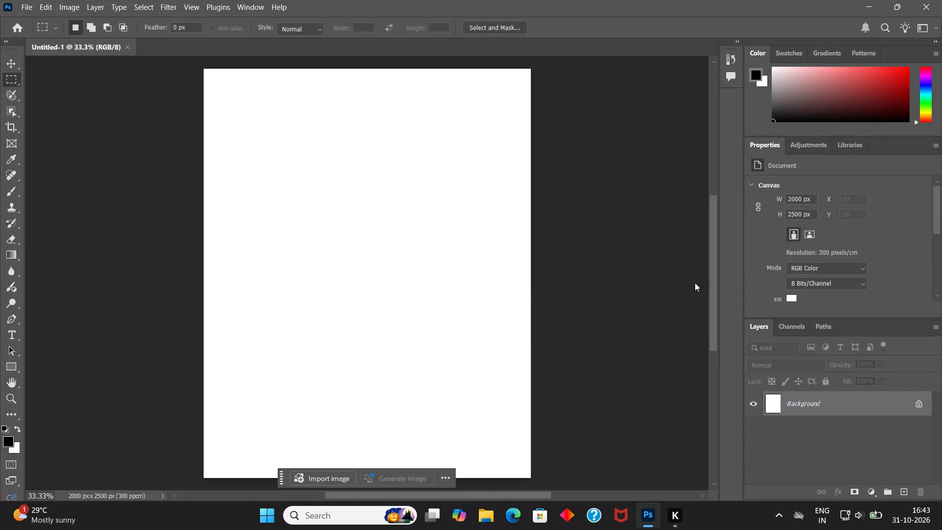
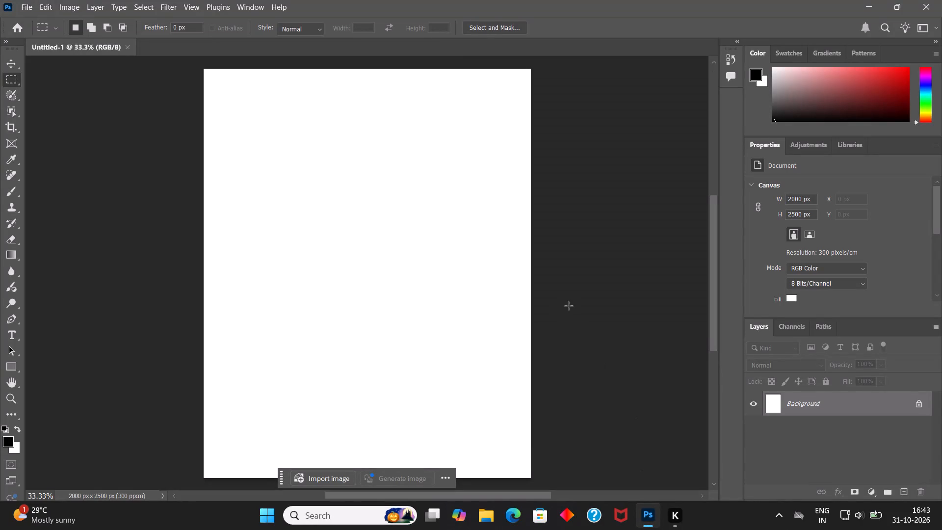
Place Mango Ice-Cream from the Photoshop - Modern Ice Cream Poster Assets folder on drive E as a linked image.
{"action": "scroll", "coordinate": [568, 318], "scroll_direction": "down", "scroll_amount": 1}
{"action": "left_click", "coordinate": [9, 62]}
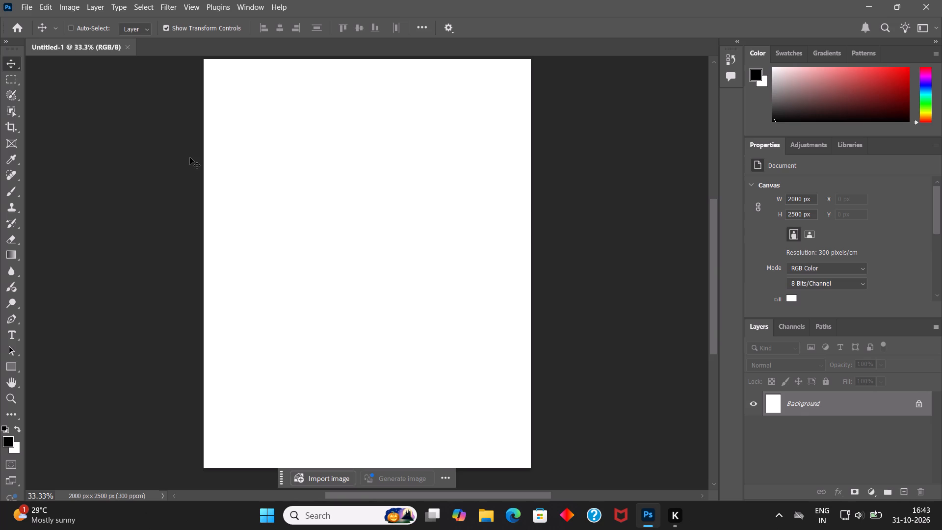
{"action": "key", "text": "ctrl+0"}
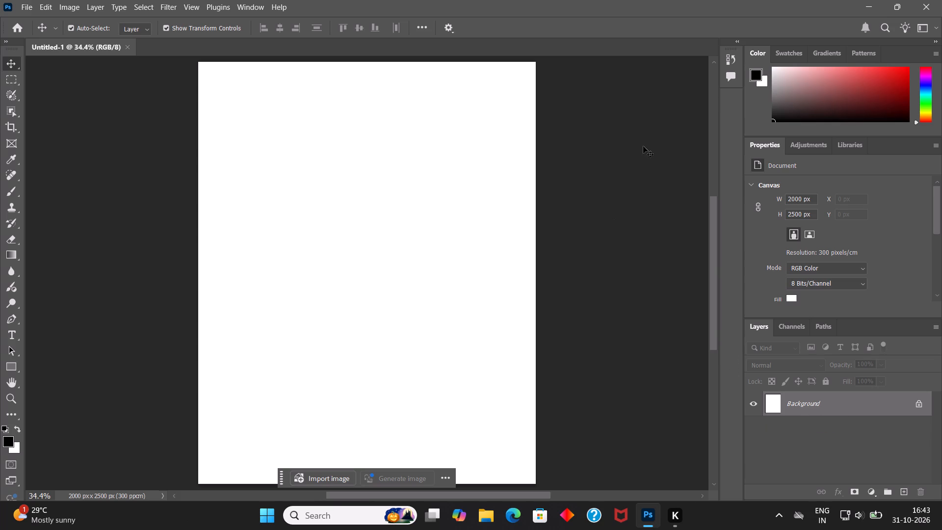
{"action": "left_click", "coordinate": [566, 259]}
{"action": "left_click", "coordinate": [26, 6]}
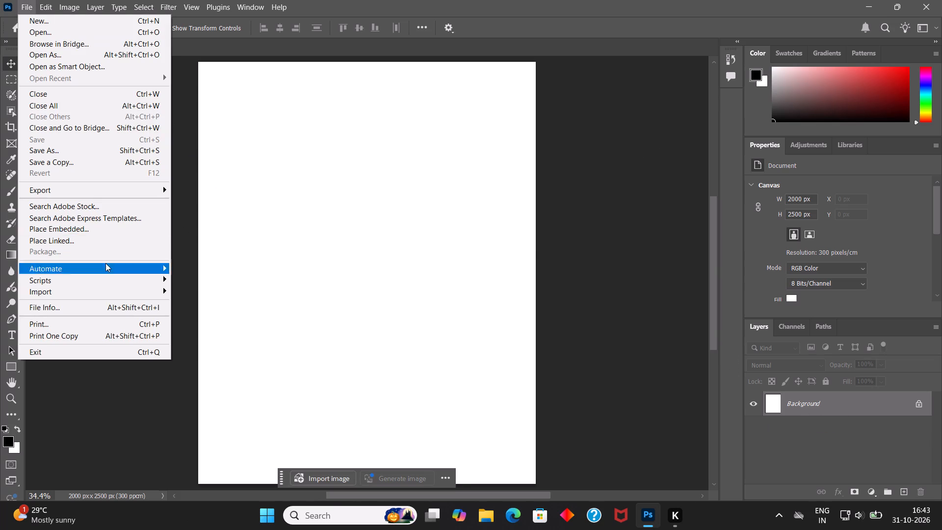
{"action": "left_click", "coordinate": [92, 240]}
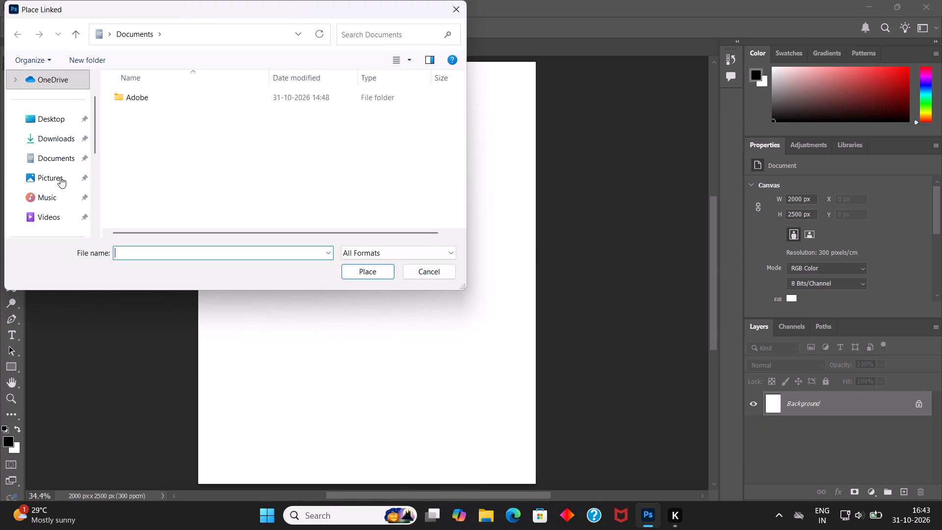
{"action": "scroll", "coordinate": [66, 142], "scroll_direction": "down", "scroll_amount": 2}
{"action": "left_click", "coordinate": [61, 178]}
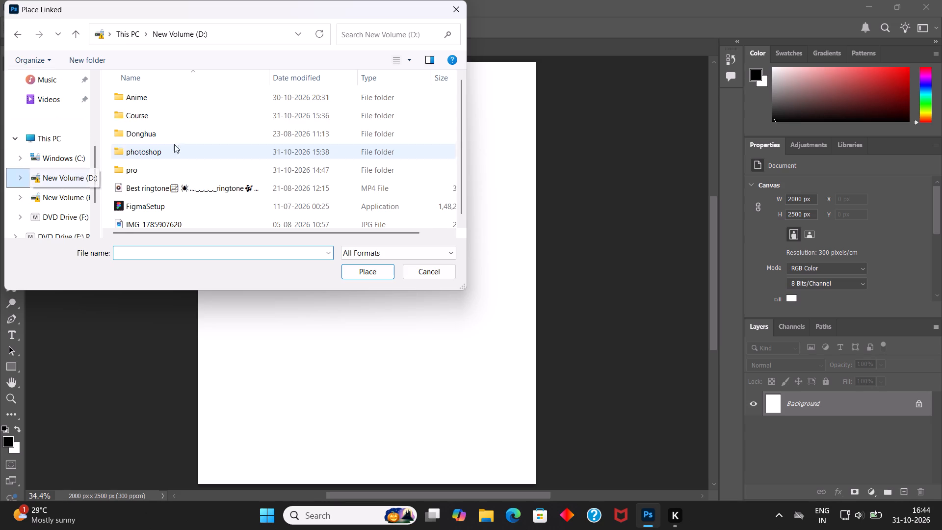
{"action": "scroll", "coordinate": [162, 156], "scroll_direction": "down", "scroll_amount": 2}
{"action": "left_click", "coordinate": [68, 198]}
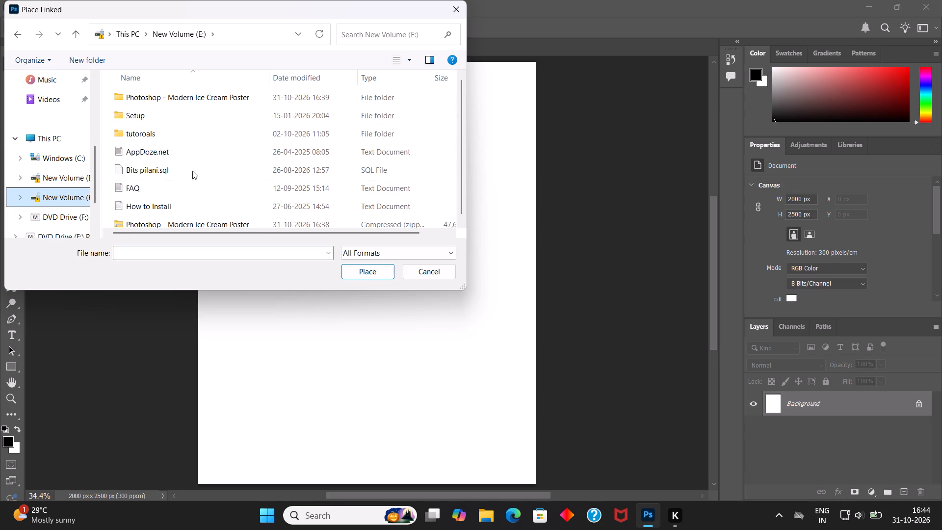
{"action": "double_click", "coordinate": [198, 94]}
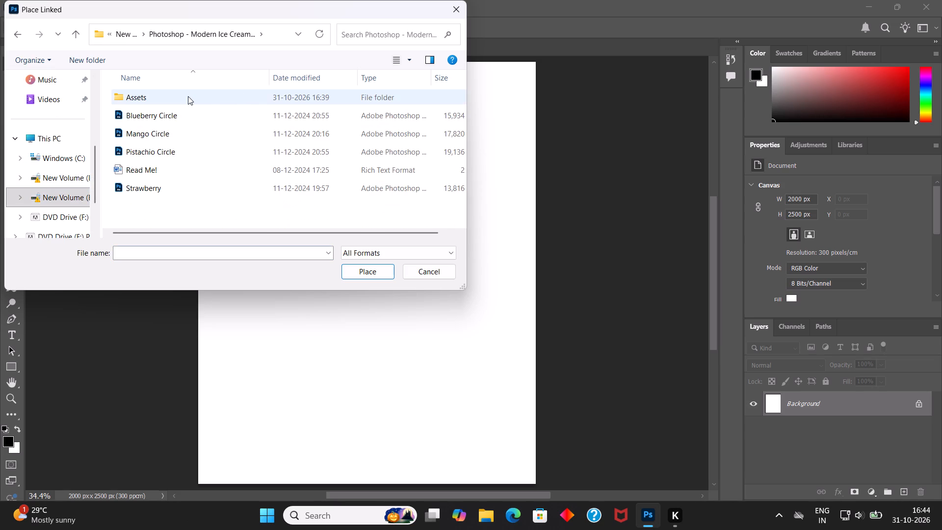
{"action": "double_click", "coordinate": [188, 96]}
{"action": "double_click", "coordinate": [405, 112]}
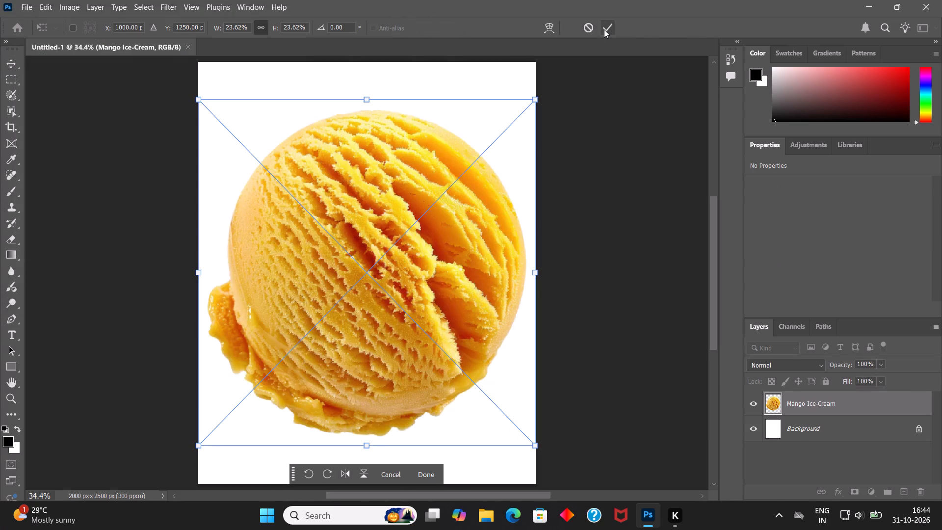
{"action": "left_click", "coordinate": [604, 29]}
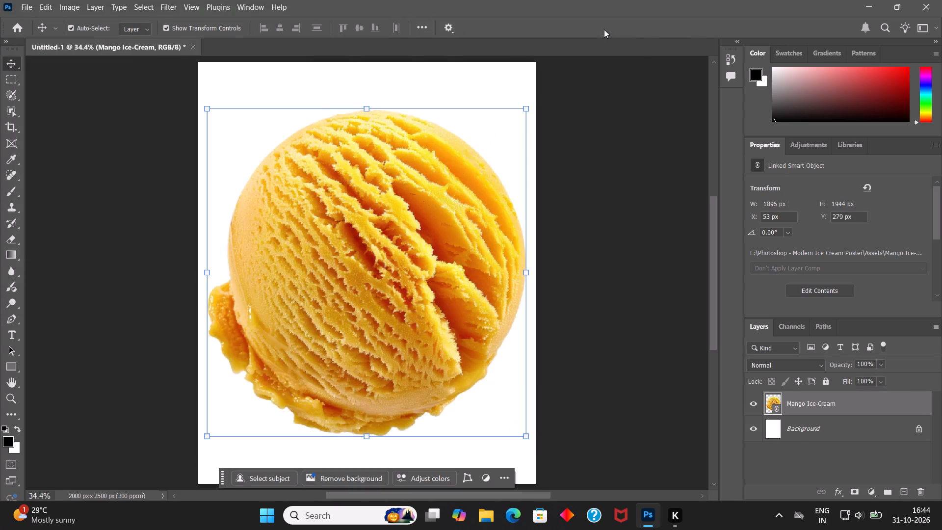
Scale the mango ice-cream scoop down to about 8.35% and move it near the middle of the canvas.
{"action": "left_click", "coordinate": [677, 135]}
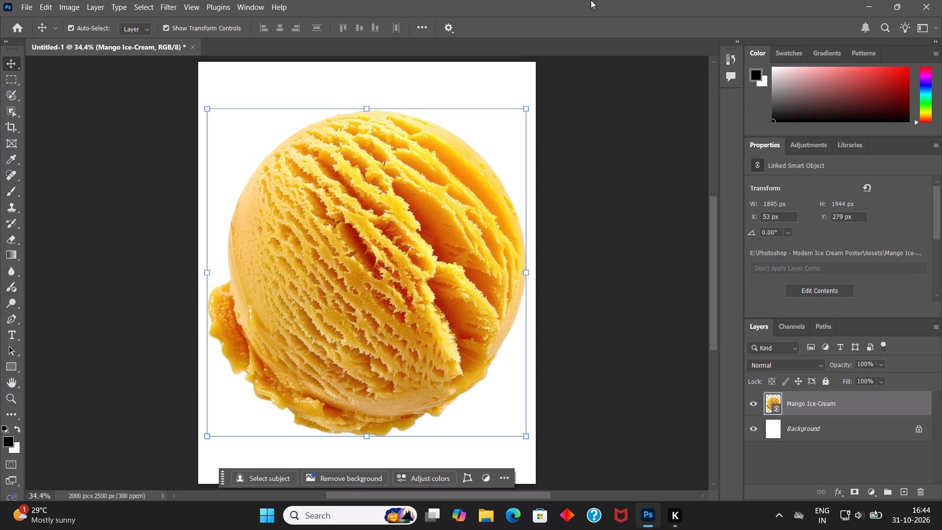
{"action": "left_click_drag", "start_coordinate": [523, 111], "coordinate": [481, 123]}
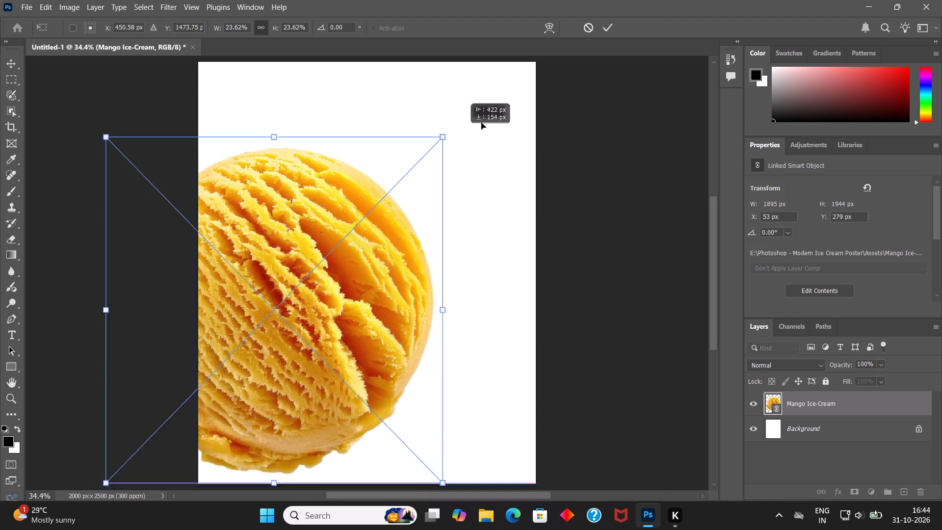
{"action": "left_click_drag", "start_coordinate": [481, 123], "coordinate": [494, 117]}
{"action": "left_click_drag", "start_coordinate": [507, 106], "coordinate": [399, 192]}
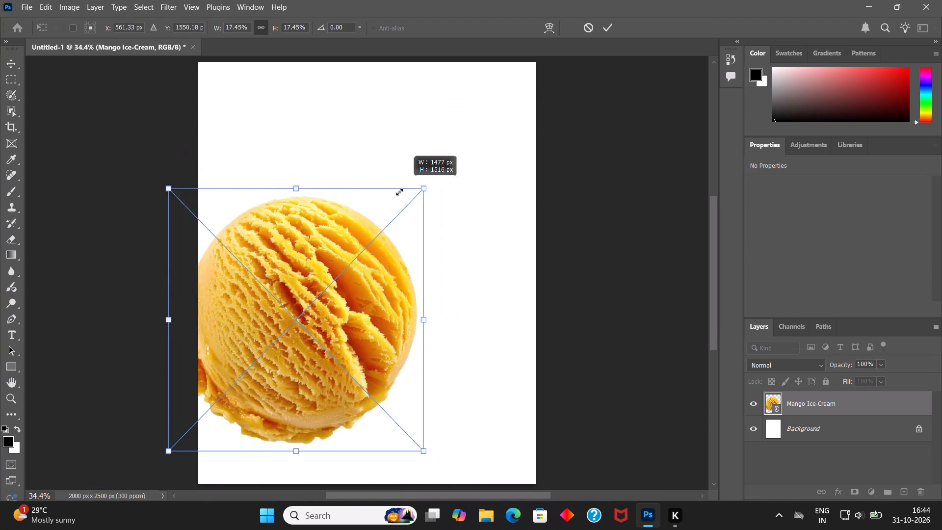
{"action": "left_click_drag", "start_coordinate": [399, 192], "coordinate": [449, 158]}
{"action": "left_click_drag", "start_coordinate": [449, 158], "coordinate": [435, 188], "text": "shift"}
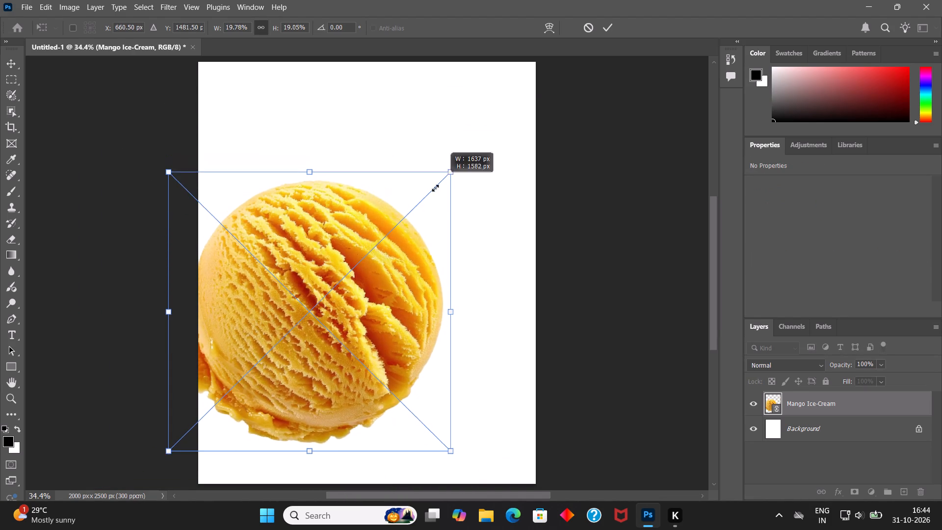
{"action": "left_click_drag", "start_coordinate": [435, 188], "coordinate": [403, 207], "text": "shift"}
{"action": "key", "text": "ctrl+z"}
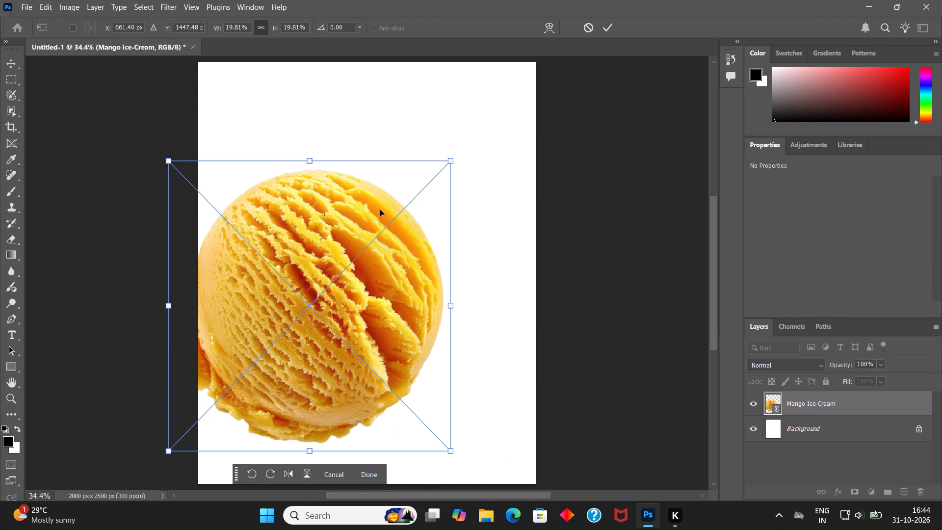
{"action": "left_click_drag", "start_coordinate": [283, 334], "coordinate": [370, 304]}
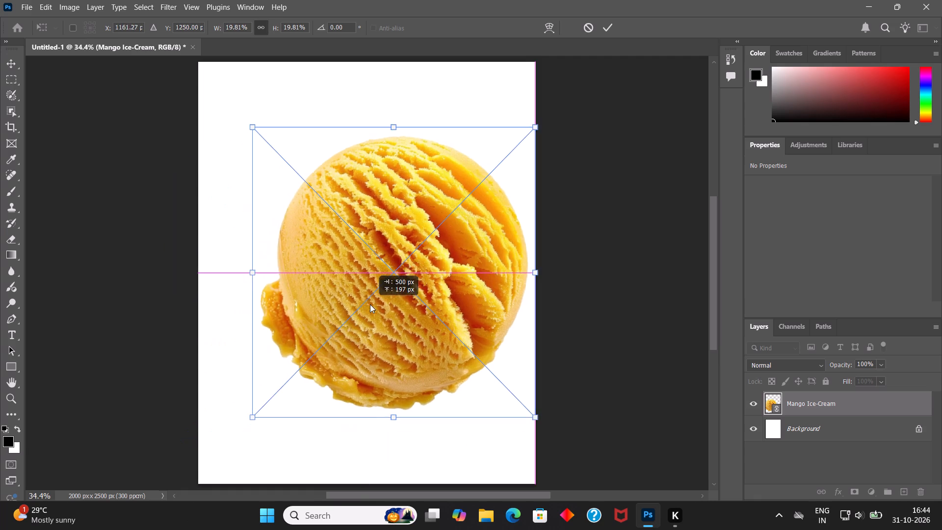
{"action": "left_click_drag", "start_coordinate": [370, 304], "coordinate": [341, 303]}
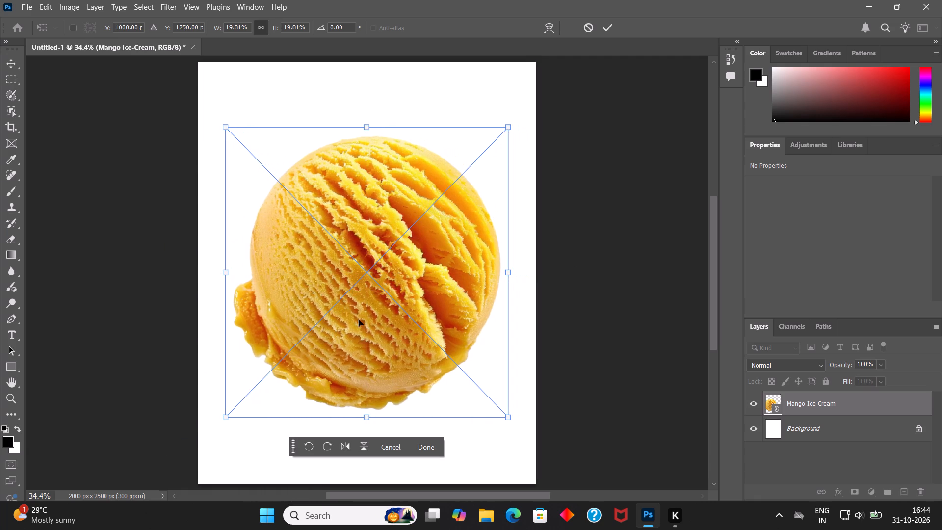
{"action": "left_click_drag", "start_coordinate": [477, 452], "coordinate": [456, 422], "text": "alt"}
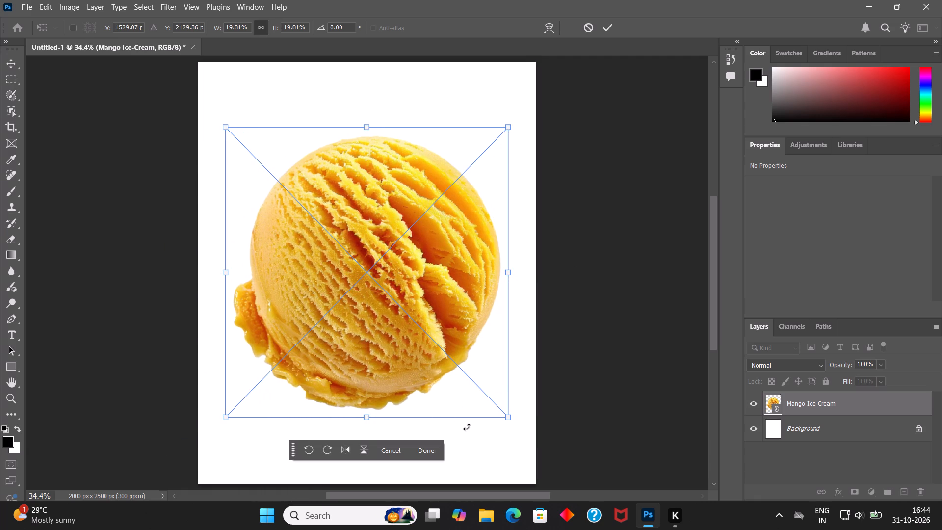
{"action": "left_click_drag", "start_coordinate": [508, 418], "coordinate": [504, 409], "text": "alt"}
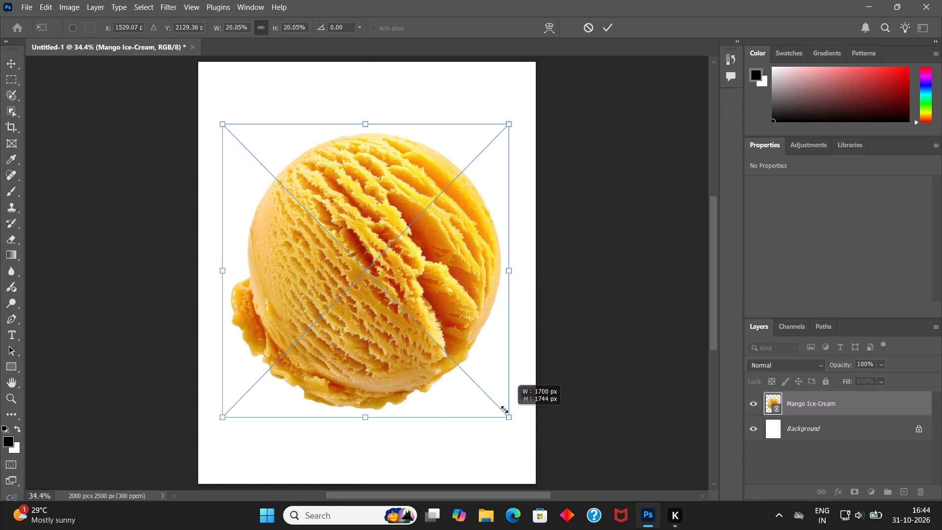
{"action": "left_click_drag", "start_coordinate": [504, 409], "coordinate": [476, 392], "text": "alt"}
{"action": "left_click_drag", "start_coordinate": [419, 369], "coordinate": [373, 309]}
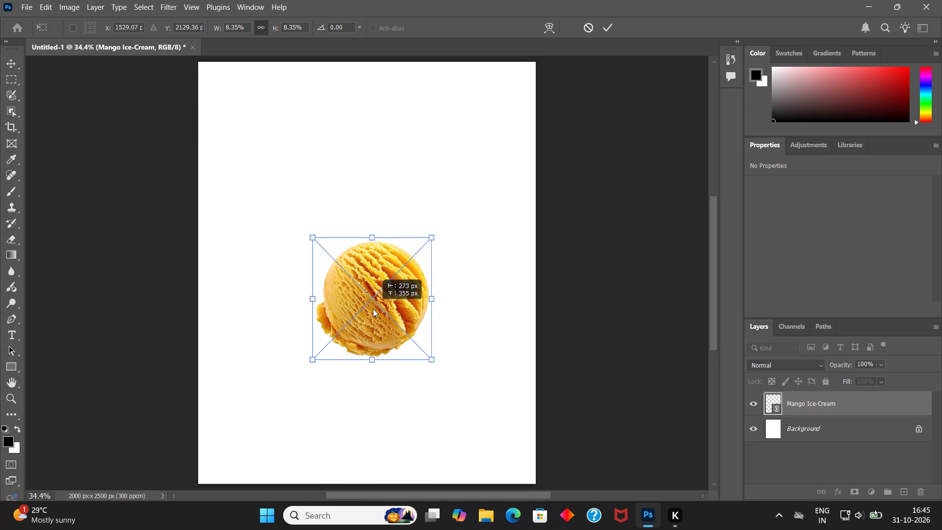
{"action": "left_click_drag", "start_coordinate": [373, 309], "coordinate": [372, 308]}
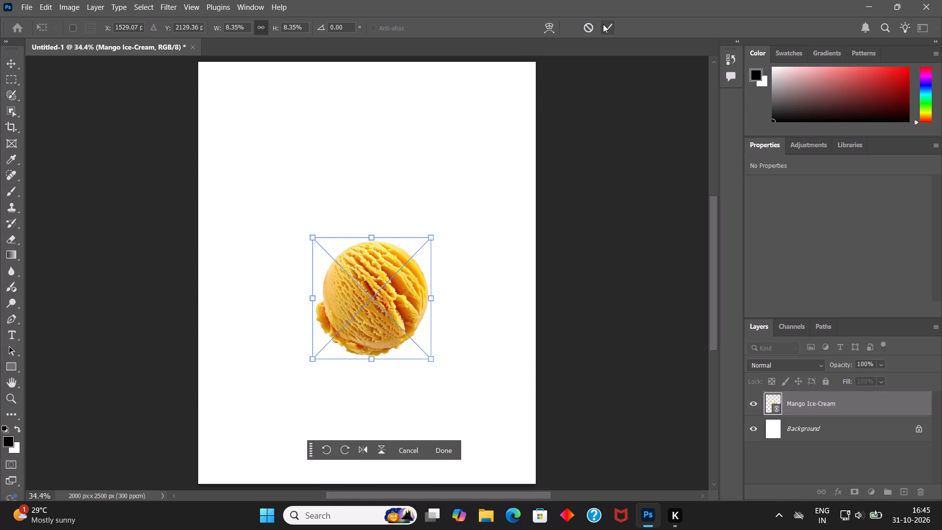
{"action": "left_click", "coordinate": [603, 24]}
Align the Mango Ice-Cream and Background layers on their horizontal and vertical centers.
{"action": "left_click", "coordinate": [830, 434], "text": "ctrl"}
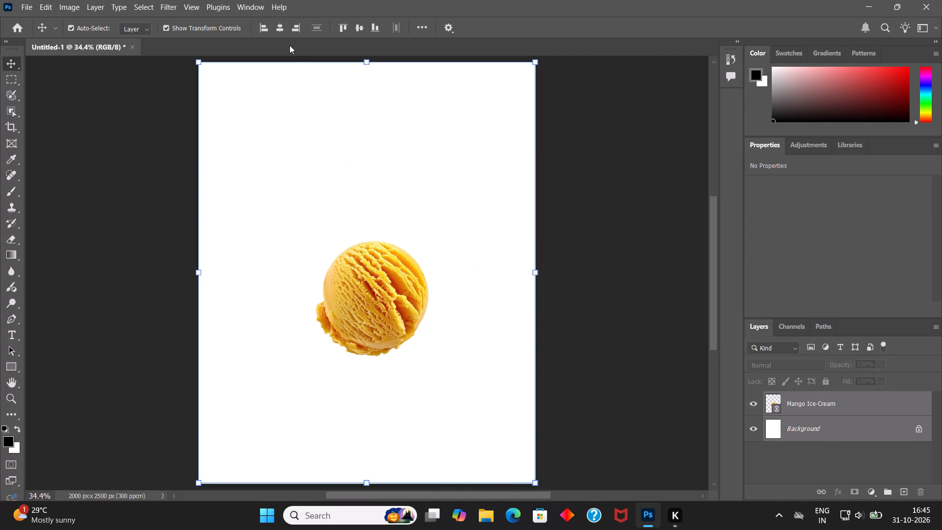
{"action": "left_click", "coordinate": [278, 29]}
{"action": "left_click", "coordinate": [361, 28]}
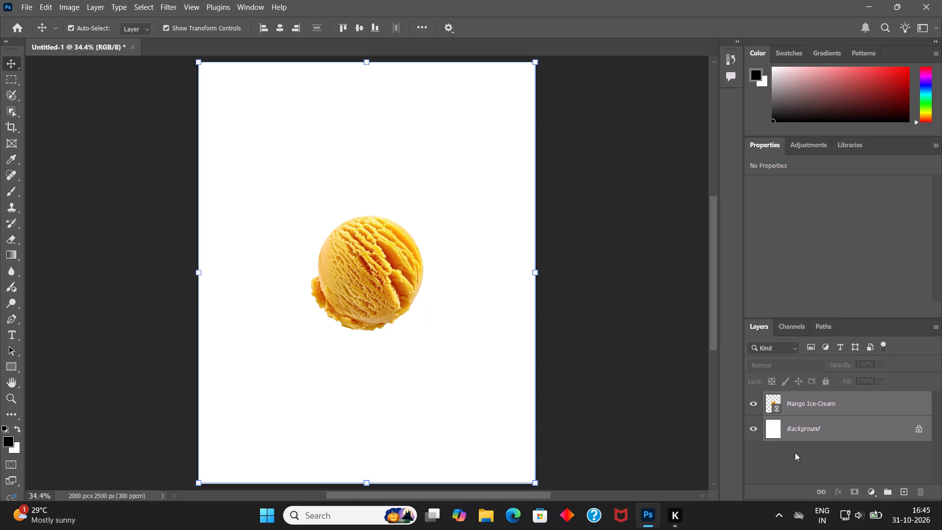
{"action": "left_click", "coordinate": [795, 452]}
Unlock the Background layer to convert it into a regular layer.
{"action": "left_click", "coordinate": [827, 433]}
{"action": "left_click", "coordinate": [923, 426]}
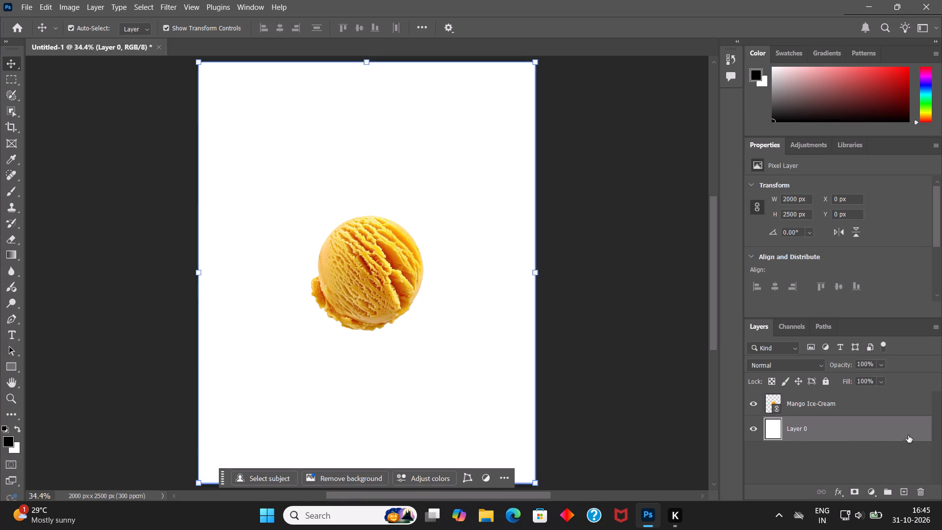
Add a Gradient Overlay effect to the unlocked white background layer, keeping the canvas in view.
{"action": "left_click", "coordinate": [886, 432]}
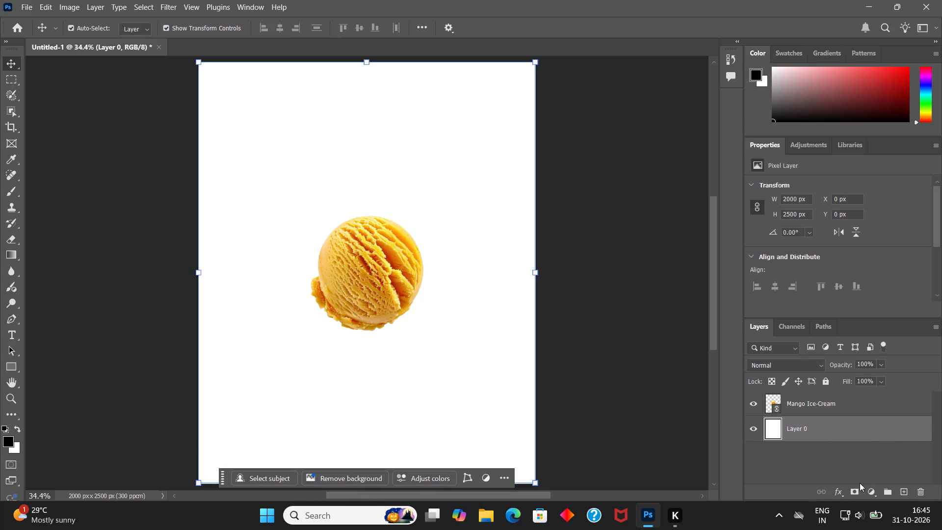
{"action": "left_click", "coordinate": [840, 491]}
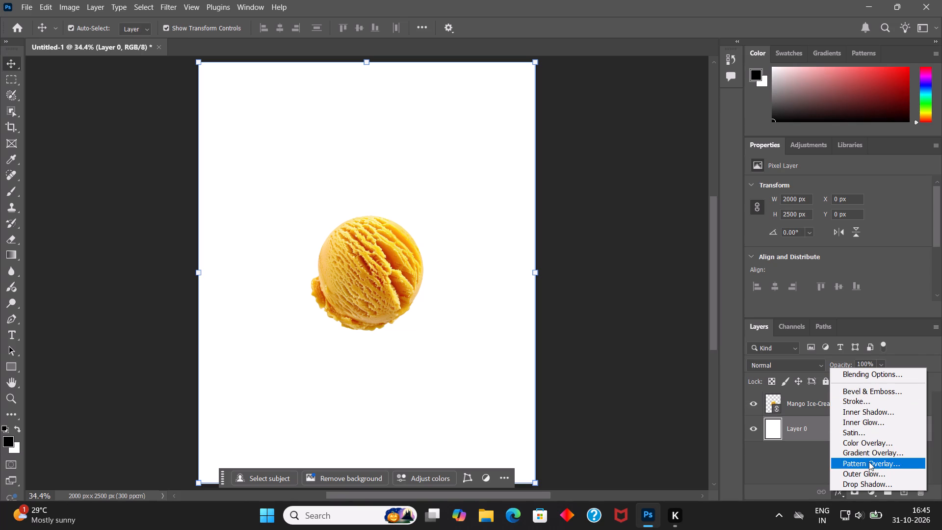
{"action": "left_click", "coordinate": [867, 456]}
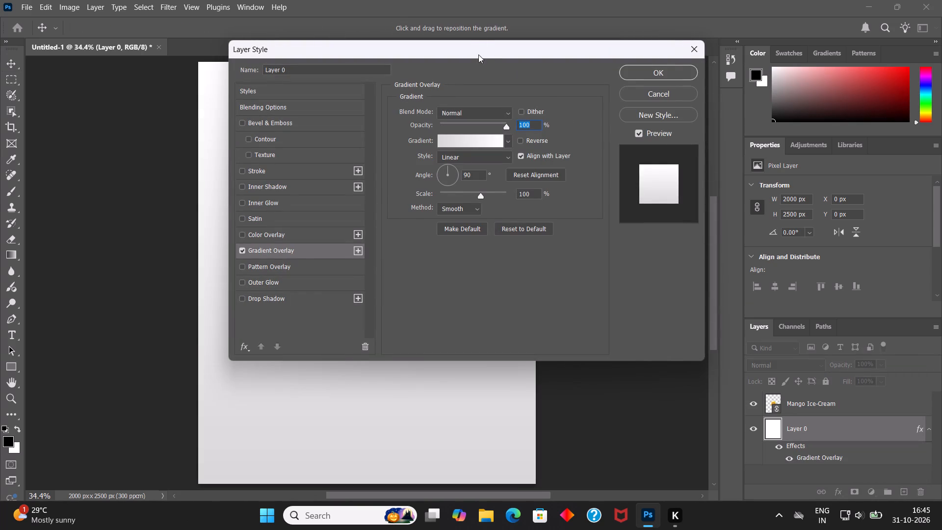
{"action": "left_click_drag", "start_coordinate": [478, 54], "coordinate": [799, 58]}
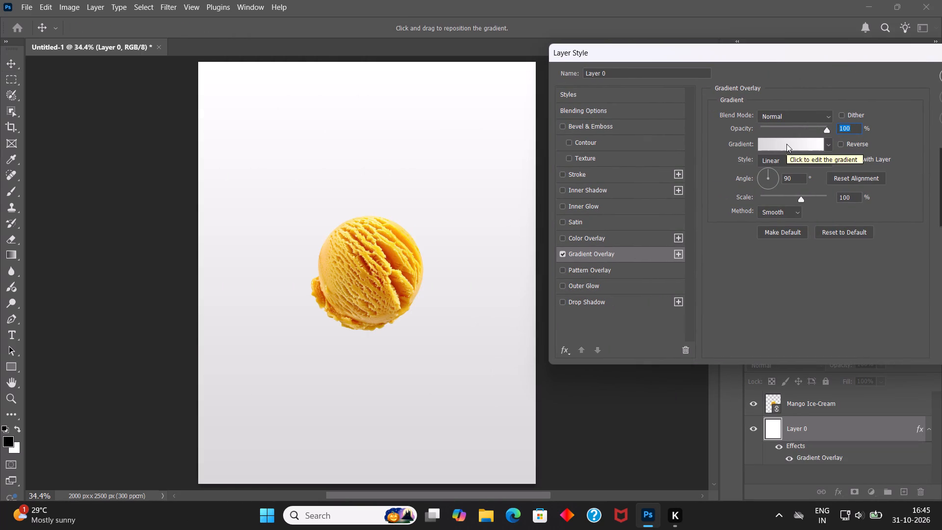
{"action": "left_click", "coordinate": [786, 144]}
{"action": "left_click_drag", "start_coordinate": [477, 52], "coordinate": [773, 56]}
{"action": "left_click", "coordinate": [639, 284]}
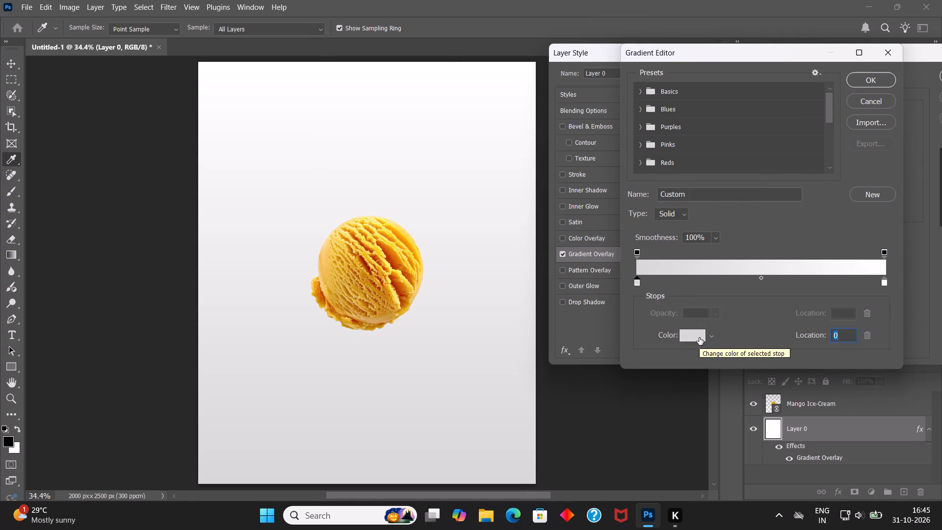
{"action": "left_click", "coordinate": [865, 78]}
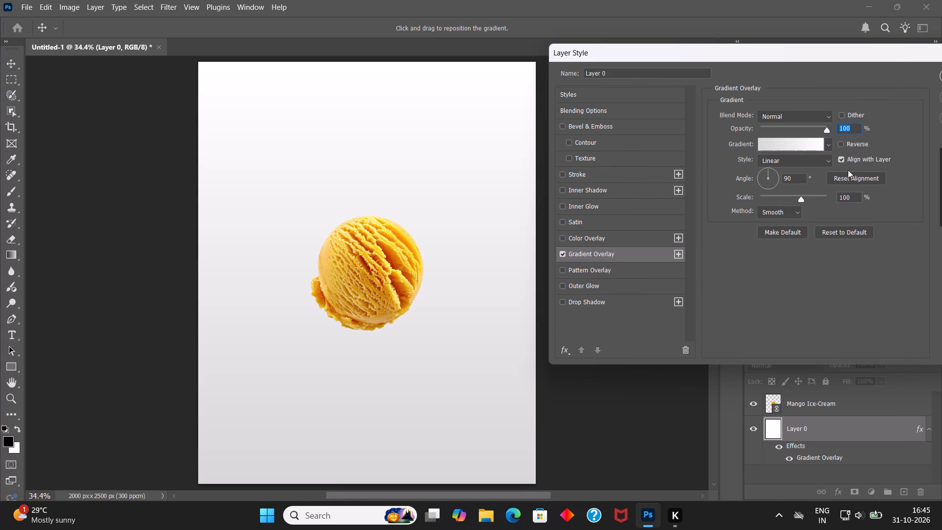
Set the Gradient Overlay's angle to -45° and its scale to 60%.
{"action": "left_click_drag", "start_coordinate": [796, 175], "coordinate": [763, 180]}
{"action": "type", "text": "-45"}
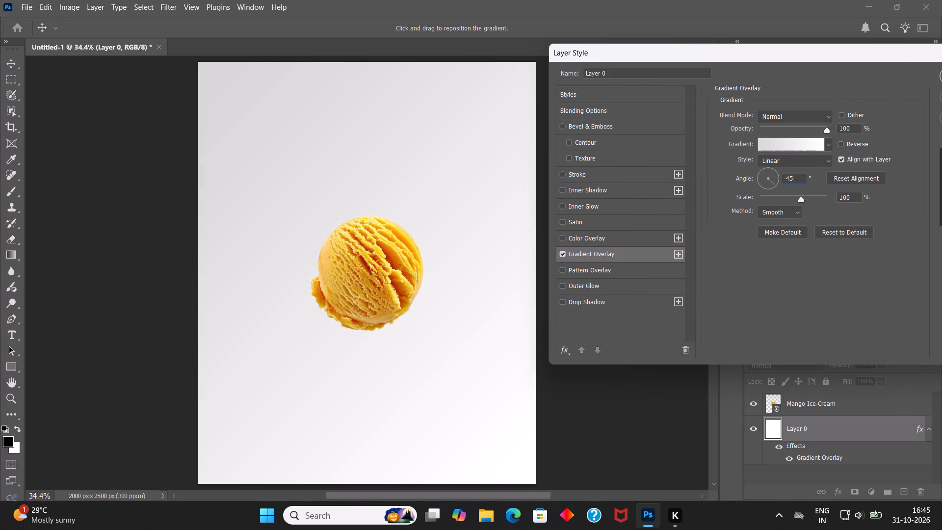
{"action": "left_click_drag", "start_coordinate": [856, 195], "coordinate": [791, 202]}
{"action": "type", "text": "60"}
Set the starting color stop of the overlay gradient to #ffcc00.
{"action": "left_click", "coordinate": [794, 145]}
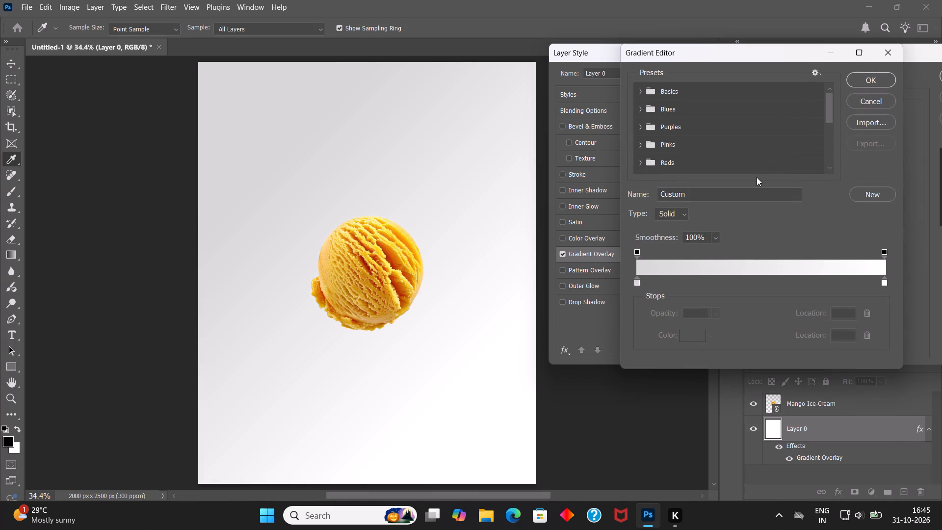
{"action": "left_click", "coordinate": [638, 283]}
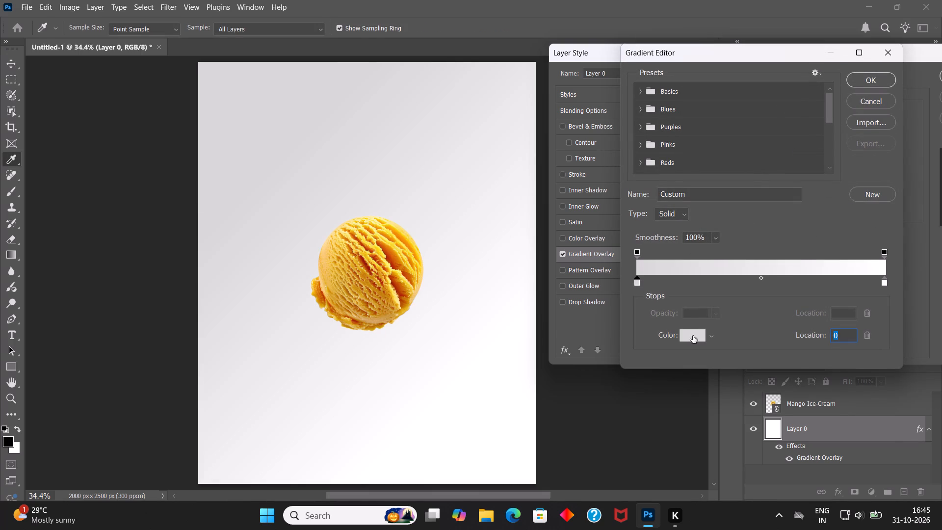
{"action": "left_click", "coordinate": [693, 336]}
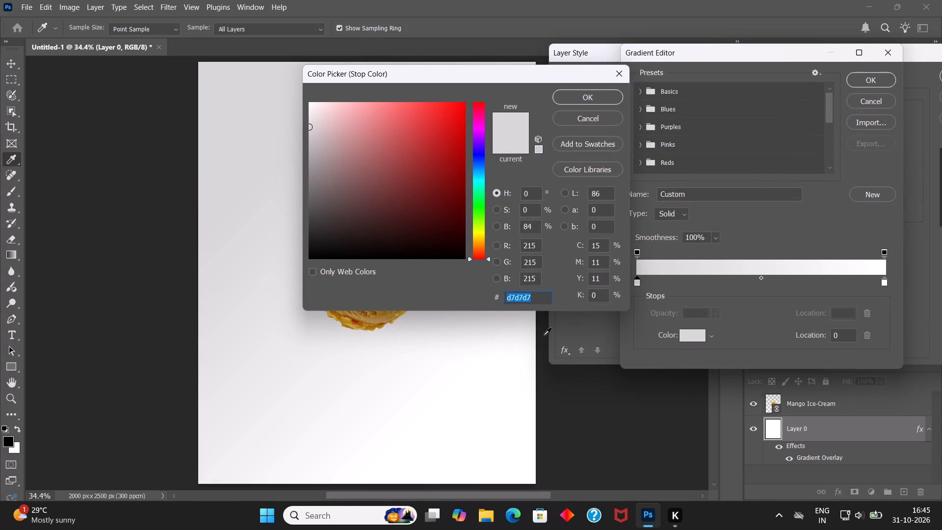
{"action": "left_click_drag", "start_coordinate": [546, 73], "coordinate": [645, 52]}
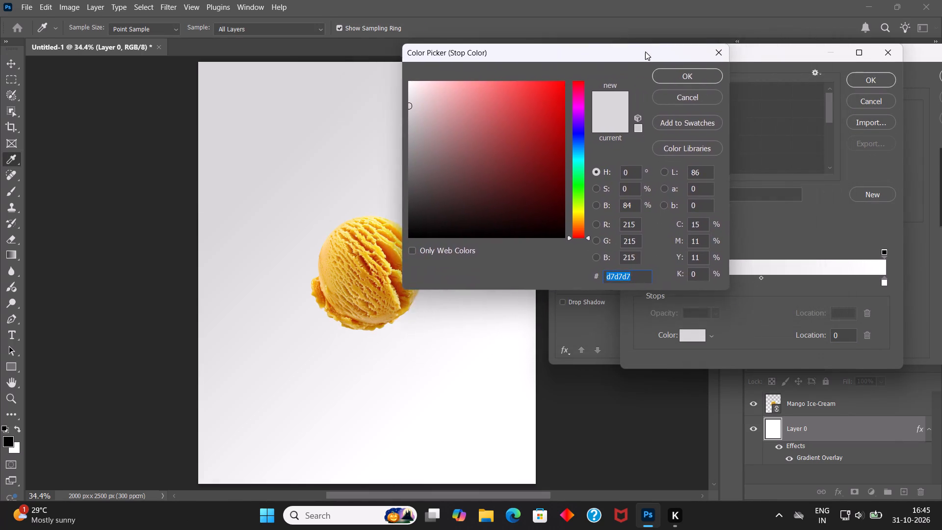
{"action": "left_click_drag", "start_coordinate": [645, 52], "coordinate": [205, 230]}
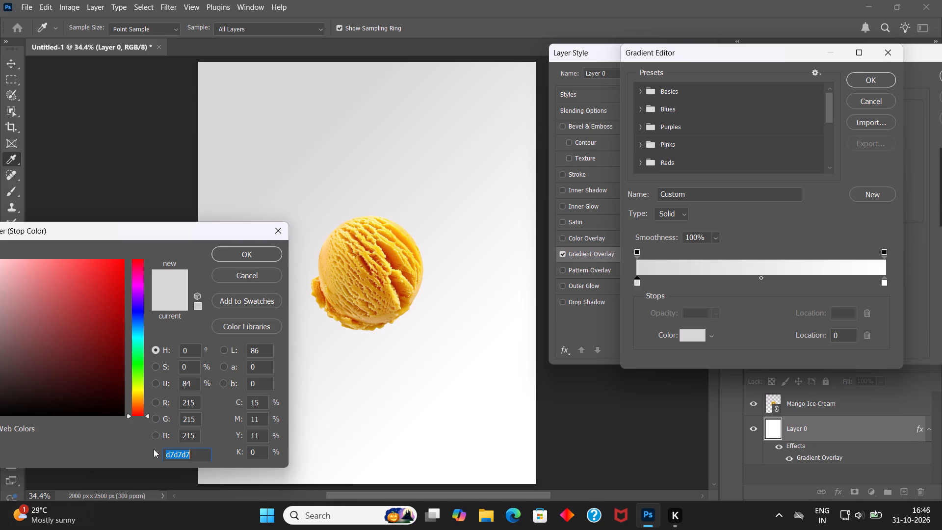
{"action": "type", "text": "ff"}
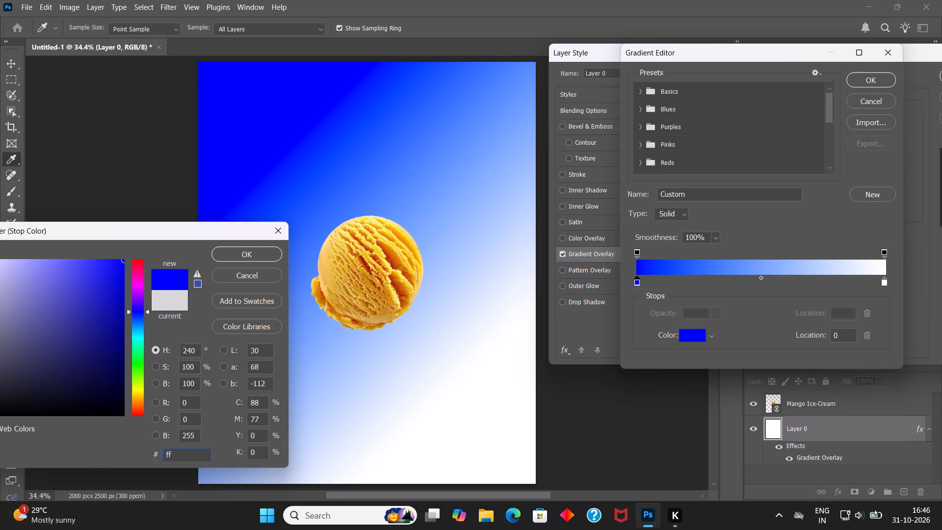
{"action": "type", "text": "cc00"}
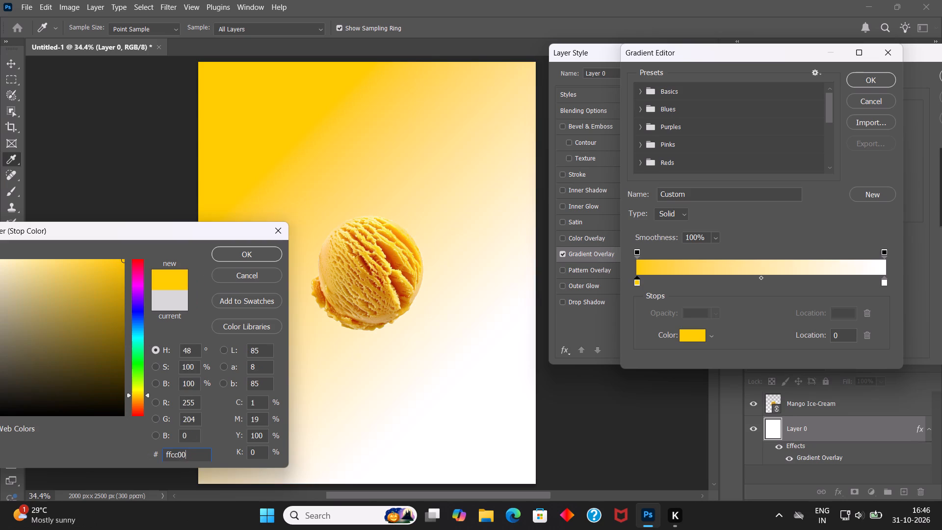
{"action": "left_click", "coordinate": [250, 256]}
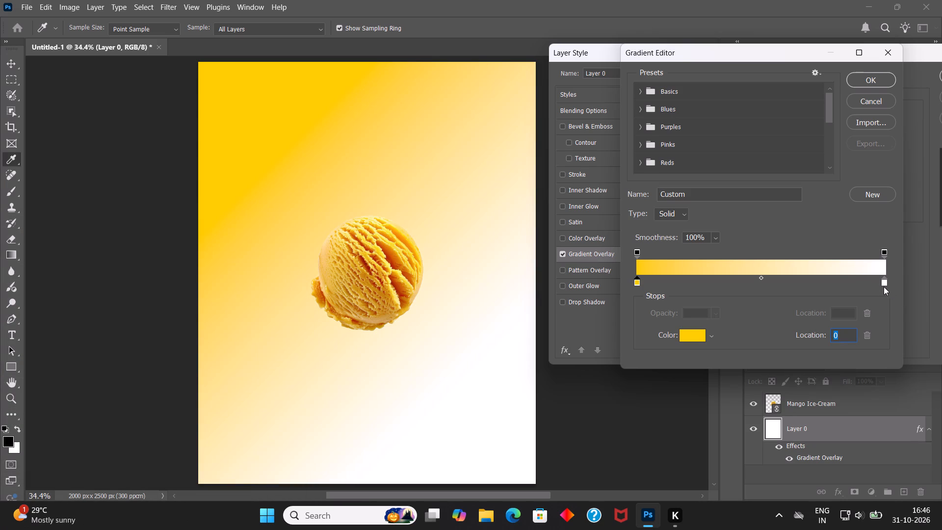
Set the gradient's end color stop to #ff8400 and apply the Gradient Overlay to Layer 0.
{"action": "left_click", "coordinate": [883, 284]}
{"action": "left_click", "coordinate": [699, 335]}
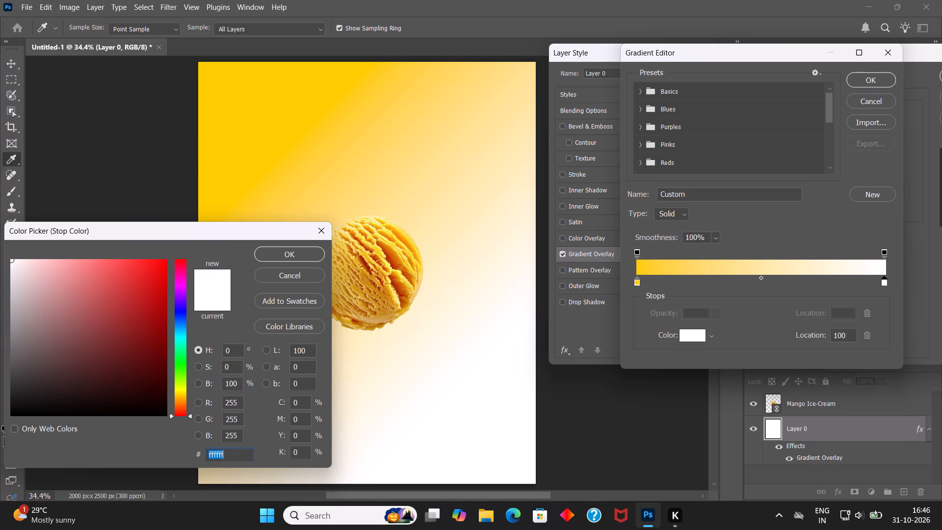
{"action": "type", "text": "ff"}
{"action": "key", "text": "8"}
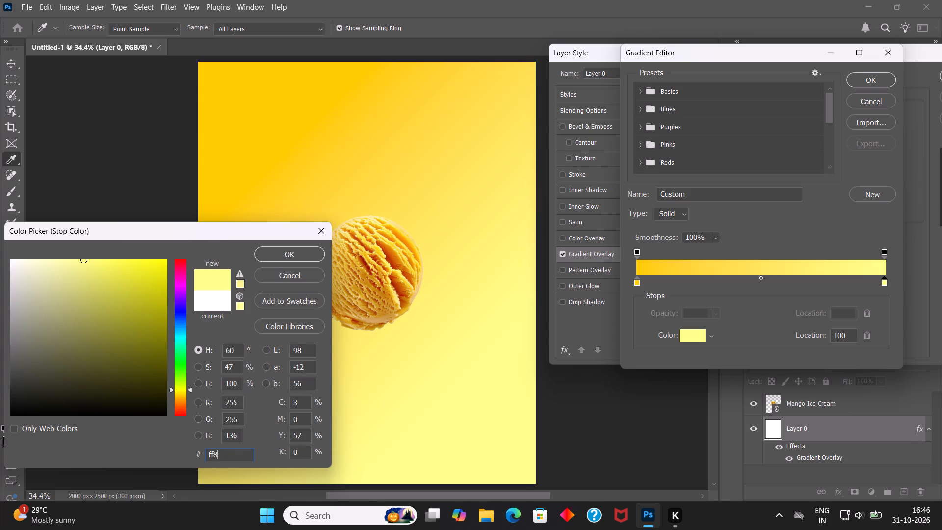
{"action": "type", "text": "400"}
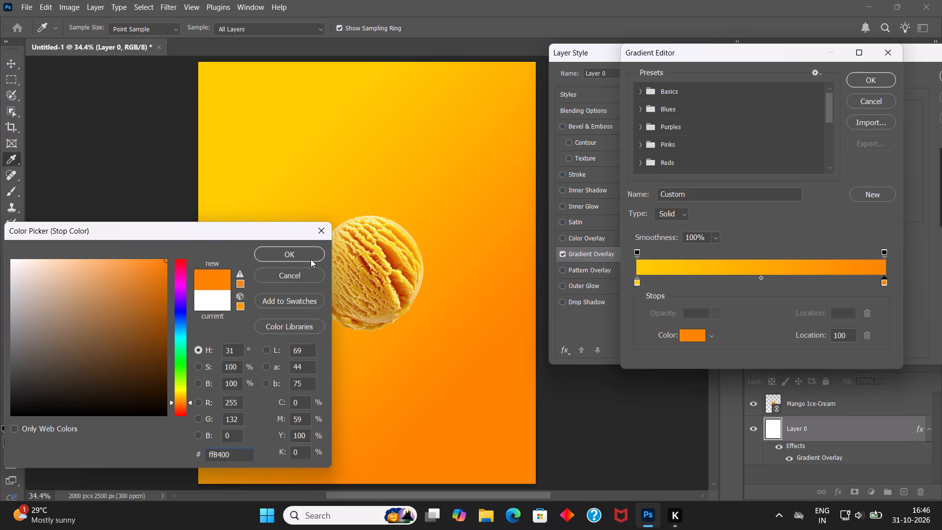
{"action": "left_click", "coordinate": [298, 251]}
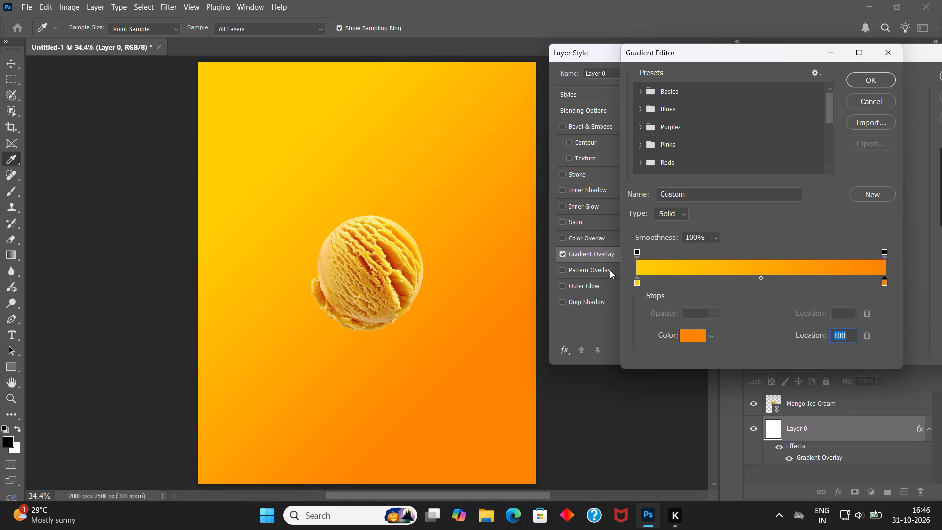
{"action": "left_click", "coordinate": [861, 79]}
{"action": "left_click_drag", "start_coordinate": [758, 49], "coordinate": [641, 94]}
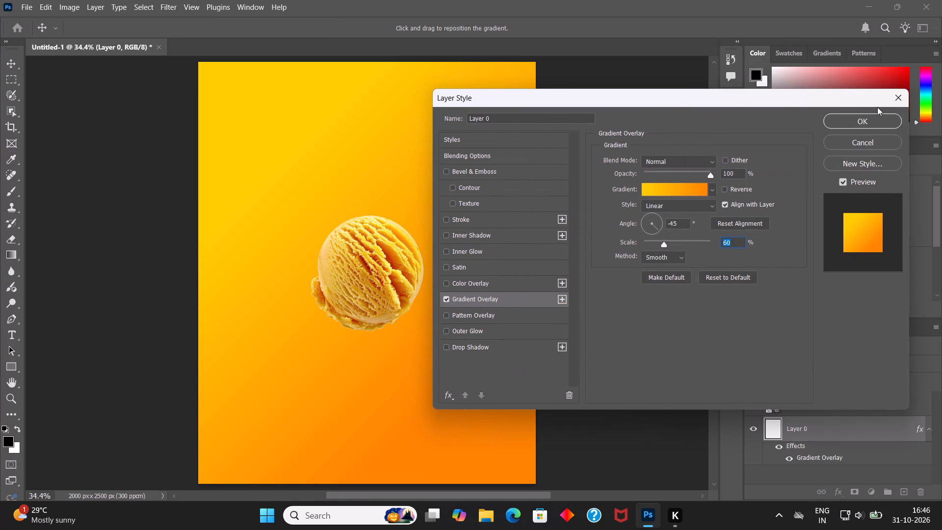
{"action": "left_click", "coordinate": [864, 117]}
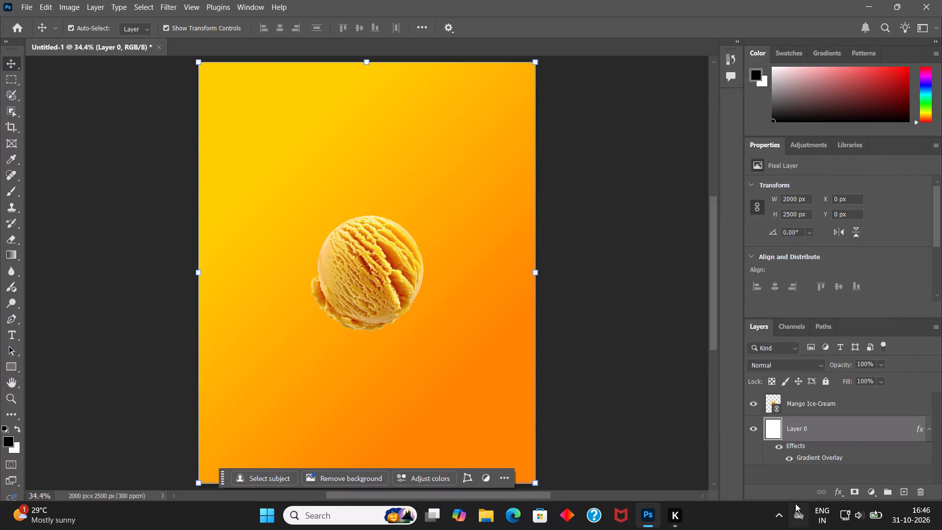
{"action": "left_click", "coordinate": [929, 430]}
{"action": "left_click", "coordinate": [836, 467]}
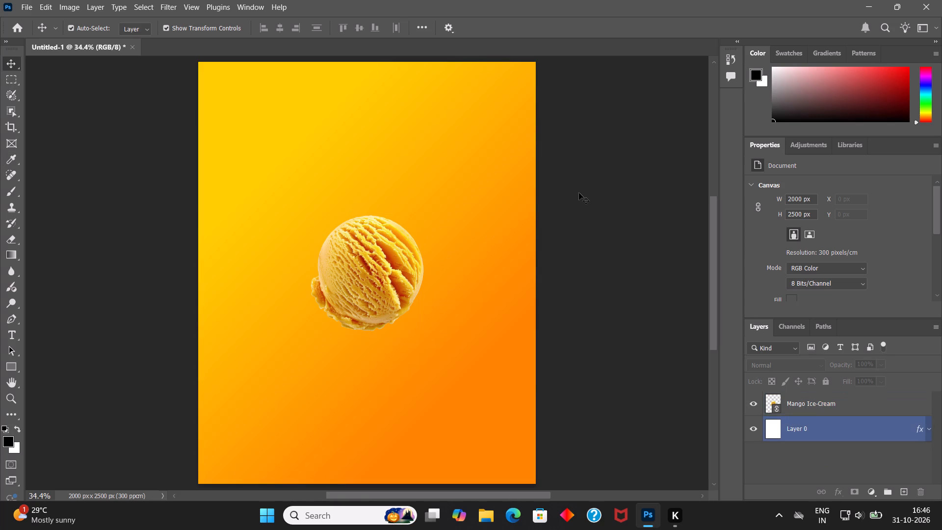
Scale the Mango Ice-Cream layer up proportionally to about 9.14%.
{"action": "left_click", "coordinate": [804, 407]}
{"action": "left_click", "coordinate": [427, 329]}
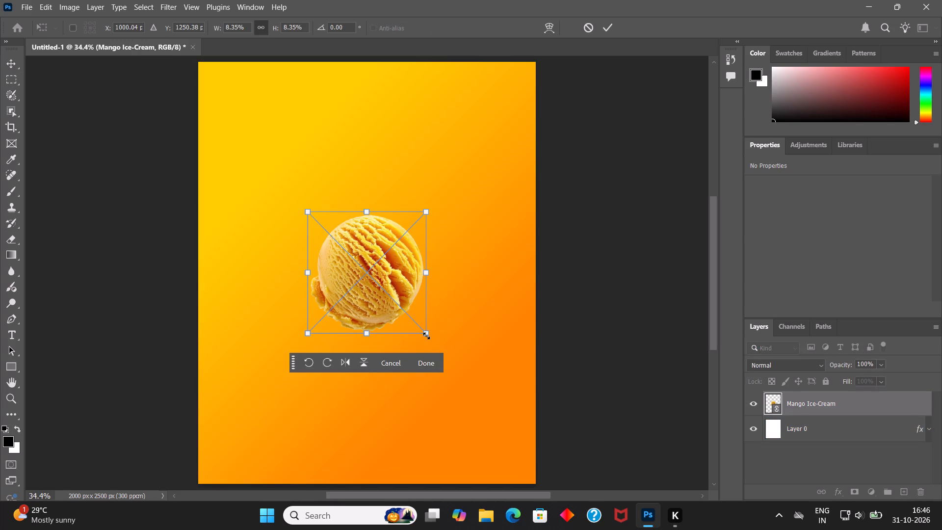
{"action": "left_click_drag", "start_coordinate": [426, 336], "coordinate": [440, 345]}
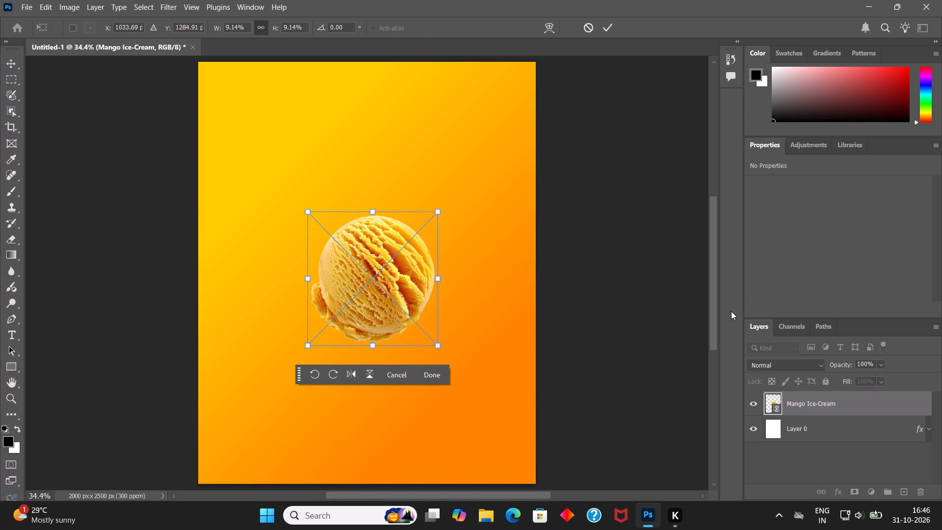
{"action": "left_click", "coordinate": [606, 32]}
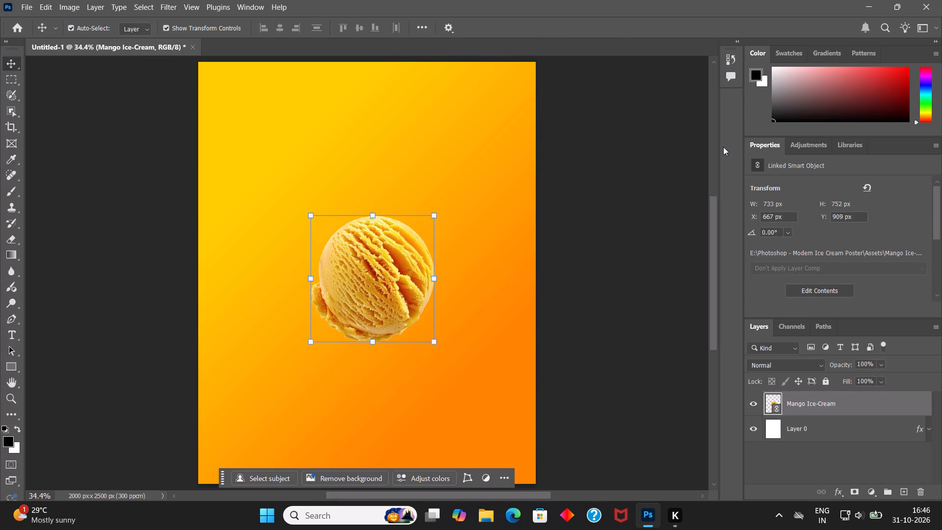
Align the Mango Ice-Cream layer and Layer 0 on their horizontal and vertical centers.
{"action": "left_click", "coordinate": [818, 430], "text": "ctrl"}
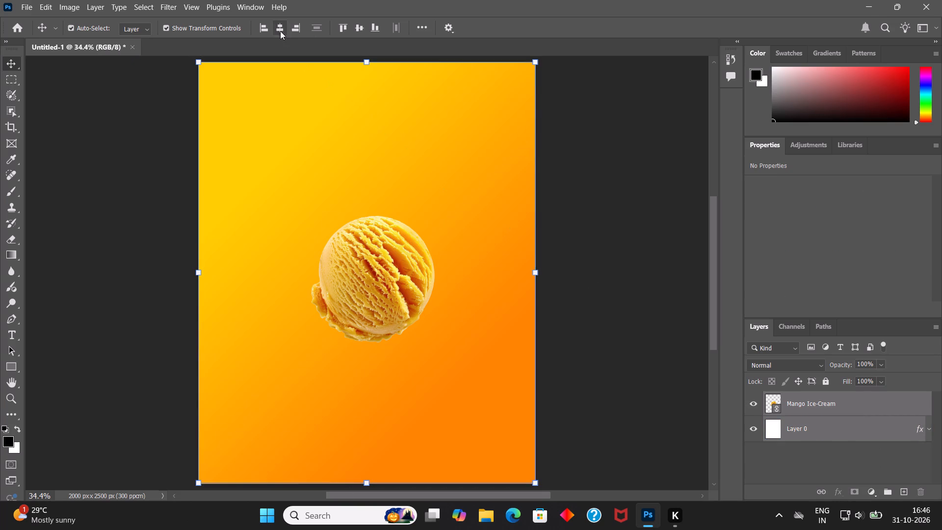
{"action": "left_click", "coordinate": [280, 28]}
{"action": "left_click", "coordinate": [363, 27]}
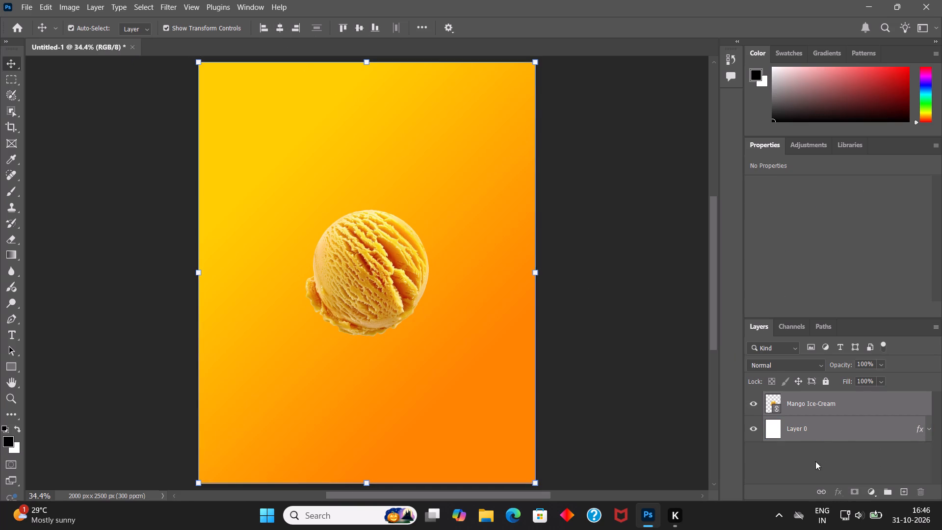
{"action": "left_click", "coordinate": [815, 461]}
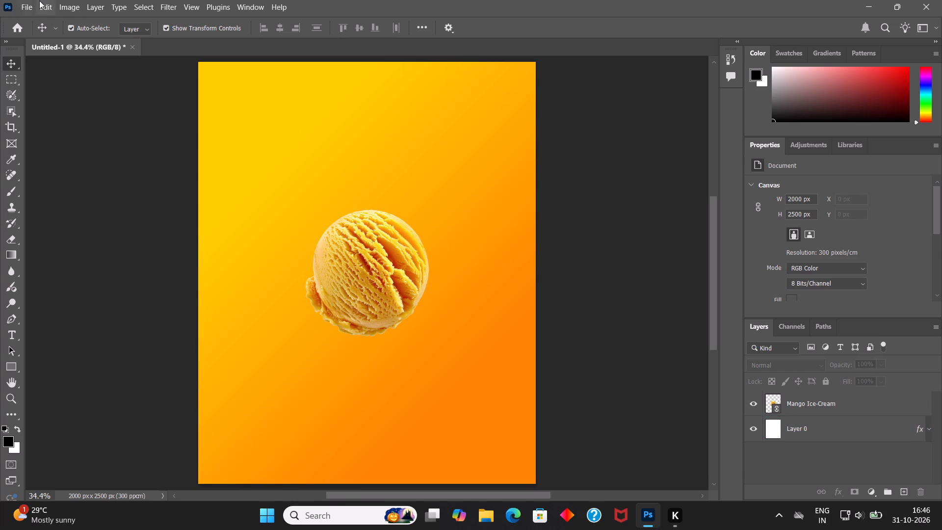
Start saving the document, naming the file "ice cream poster".
{"action": "key", "text": "ctrl+s"}
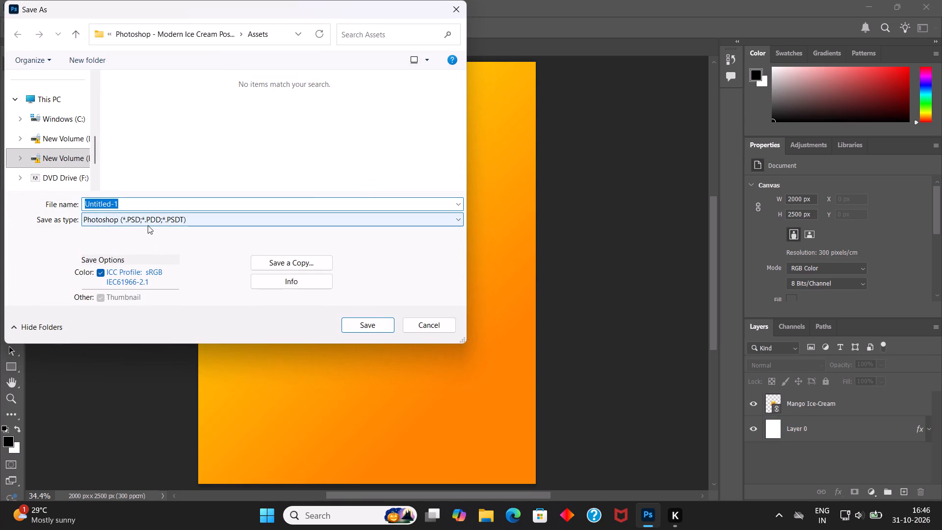
{"action": "type", "text": "ice cream"}
{"action": "key", "text": "space"}
{"action": "type", "text": "poster"}
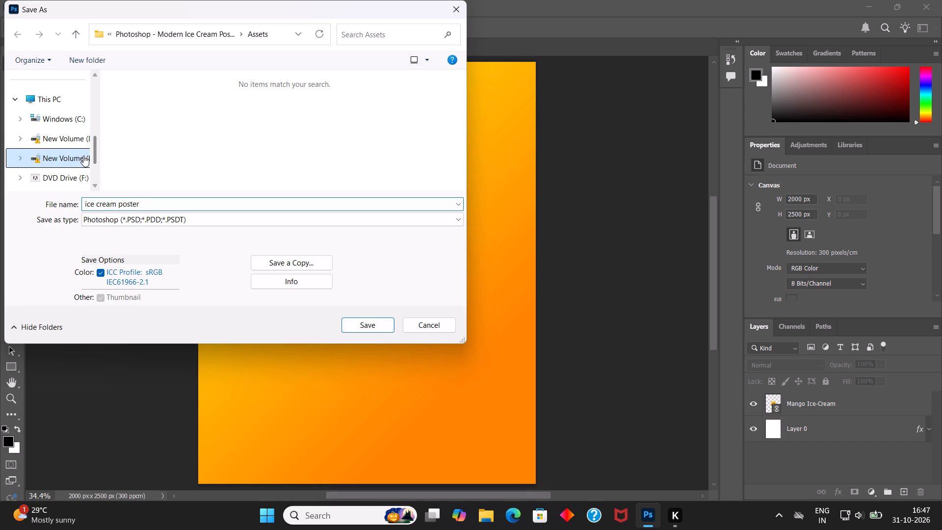
Create a new folder named "PS projects" on New Volume (E:) for the saved file.
{"action": "left_click", "coordinate": [83, 156]}
{"action": "left_click", "coordinate": [69, 172]}
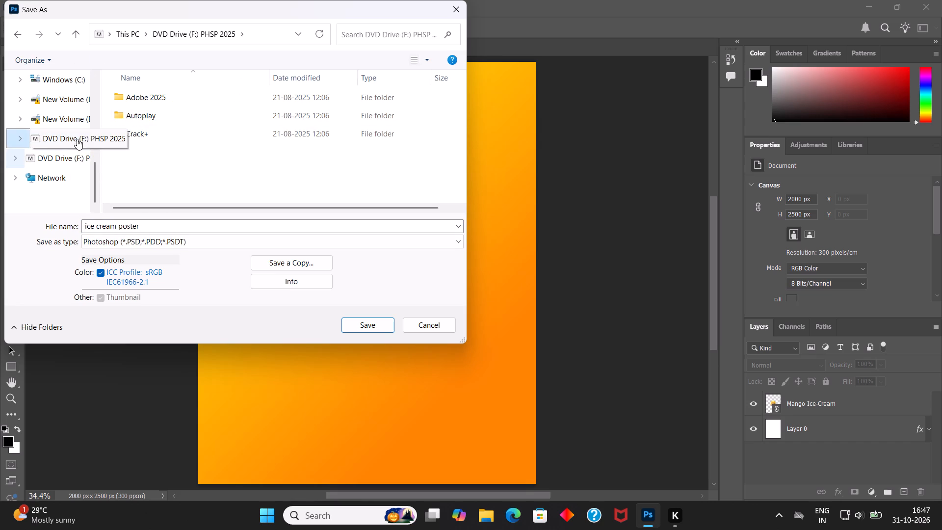
{"action": "left_click", "coordinate": [77, 118]}
{"action": "right_click", "coordinate": [164, 158]}
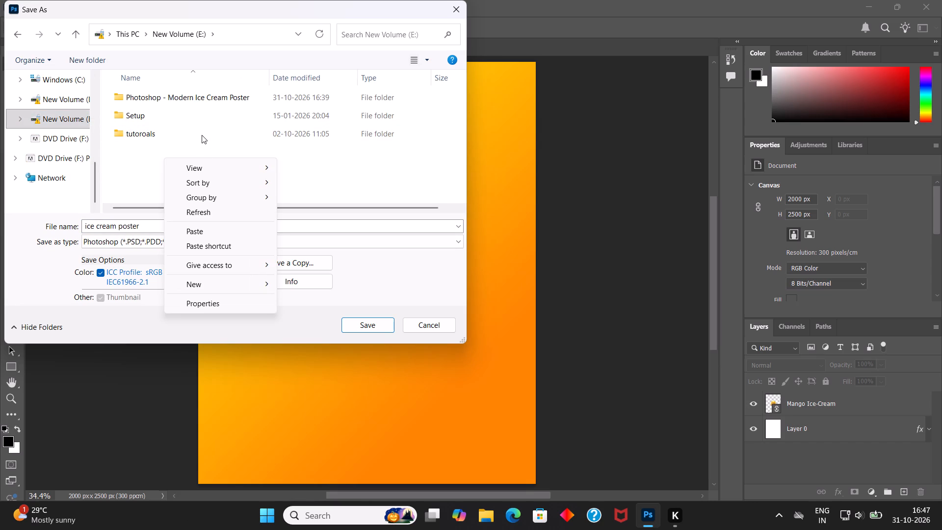
{"action": "left_click", "coordinate": [206, 288]}
{"action": "left_click", "coordinate": [303, 291]}
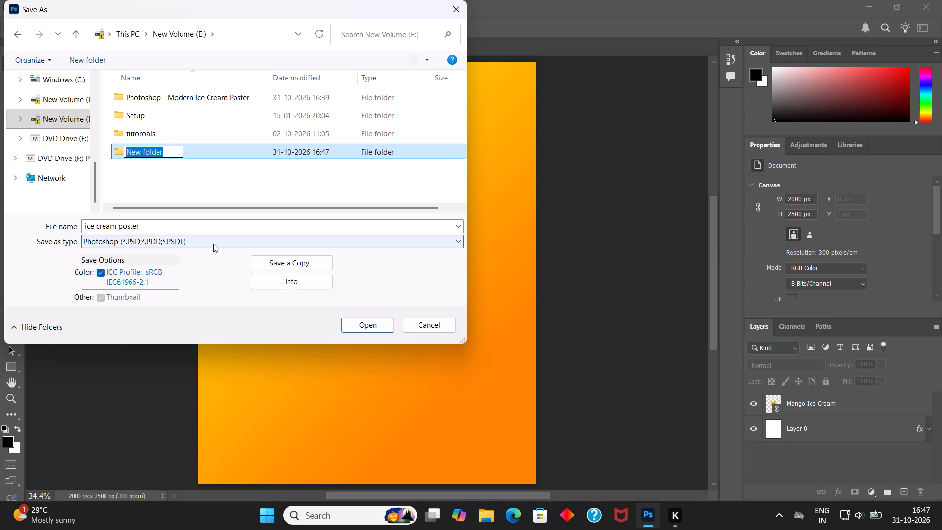
{"action": "key", "text": "p"}
{"action": "key", "text": "BackSpace"}
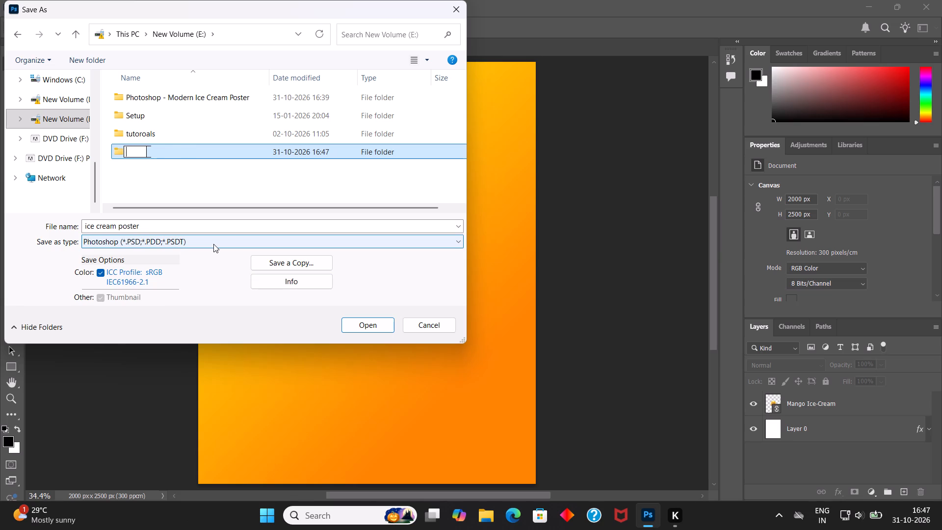
{"action": "type", "text": "PS projects"}
{"action": "key", "text": "Return"}
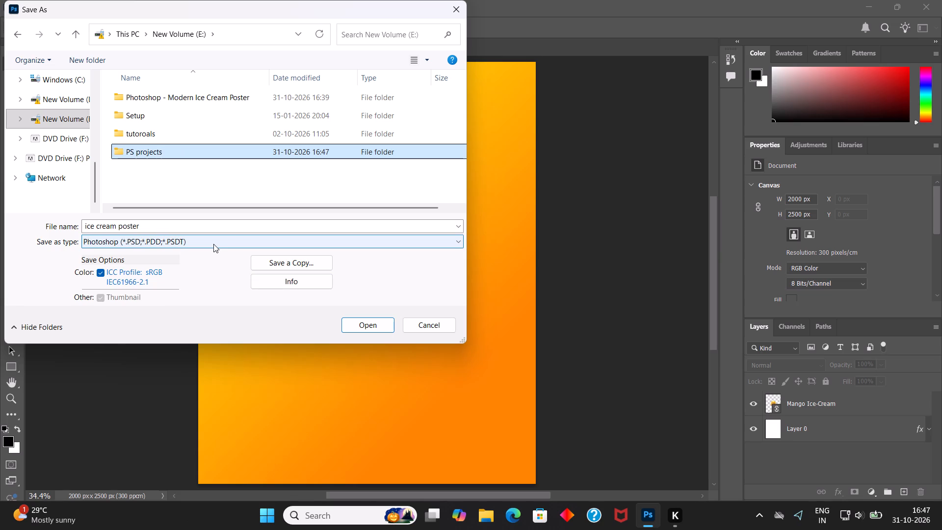
Save the poster as a Photoshop file in the PS projects folder, keeping Maximize Compatibility and turning off future format prompts.
{"action": "double_click", "coordinate": [157, 148]}
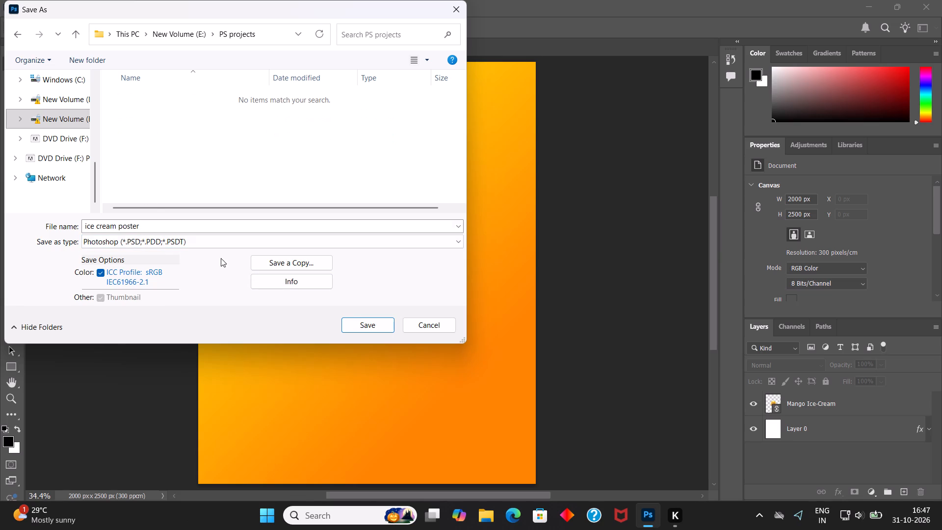
{"action": "left_click", "coordinate": [358, 327]}
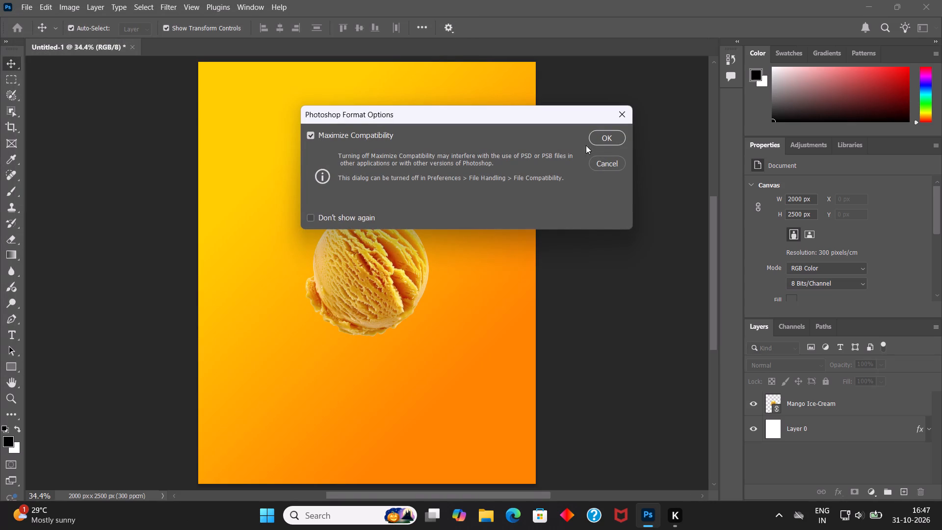
{"action": "left_click", "coordinate": [375, 219]}
{"action": "left_click", "coordinate": [603, 138]}
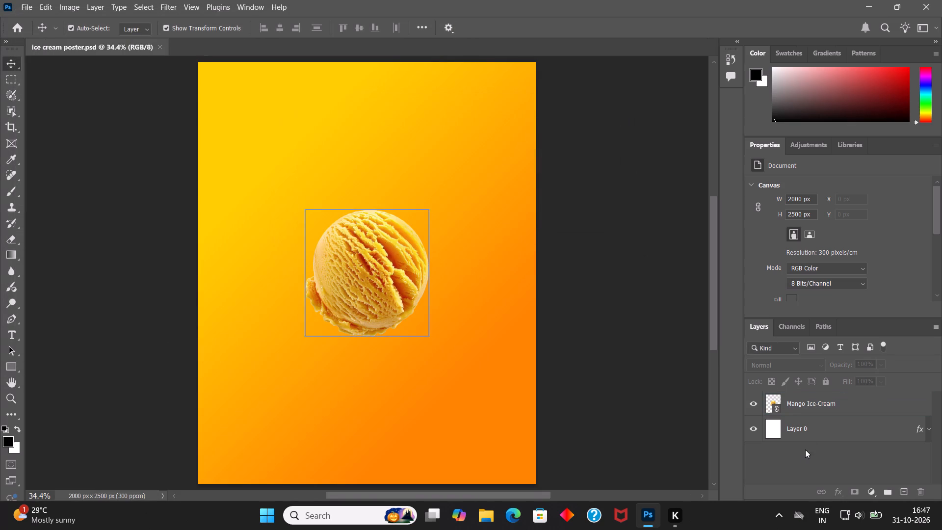
Save the poster file again with no layer selected.
{"action": "left_click", "coordinate": [805, 457]}
{"action": "key", "text": "ctrl+s"}
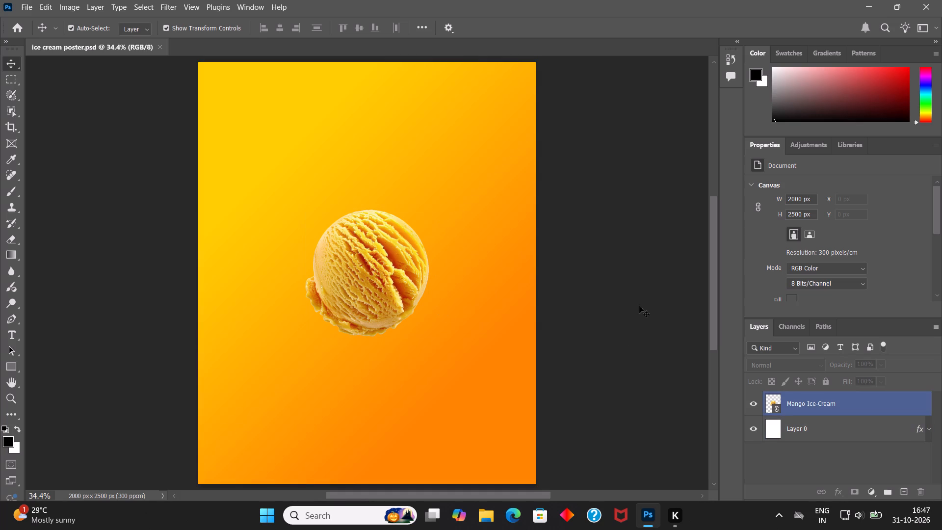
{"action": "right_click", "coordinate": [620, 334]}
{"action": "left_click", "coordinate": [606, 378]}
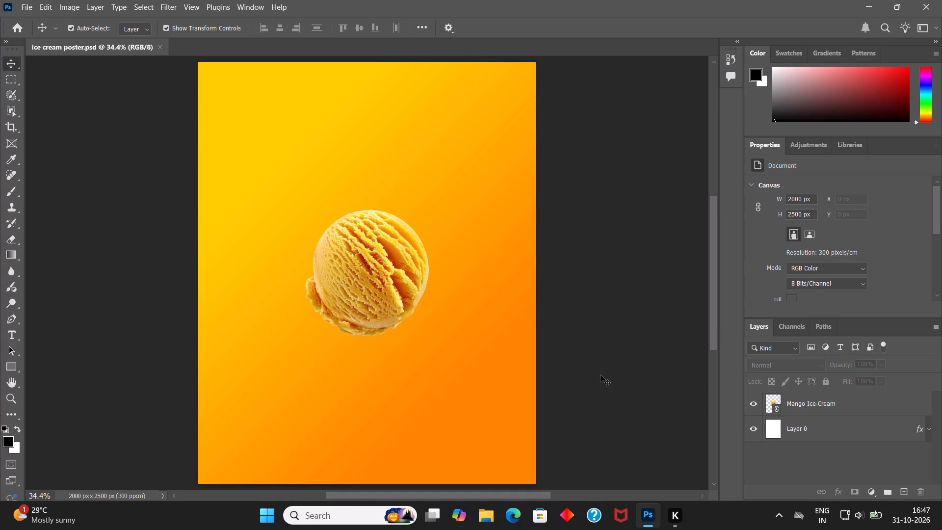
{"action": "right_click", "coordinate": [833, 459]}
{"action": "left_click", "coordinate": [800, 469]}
With the Ellipse tool chosen, show the rulers and place a vertical and a horizontal guide crossing at the poster's center.
{"action": "left_click", "coordinate": [12, 369]}
{"action": "left_click", "coordinate": [48, 374]}
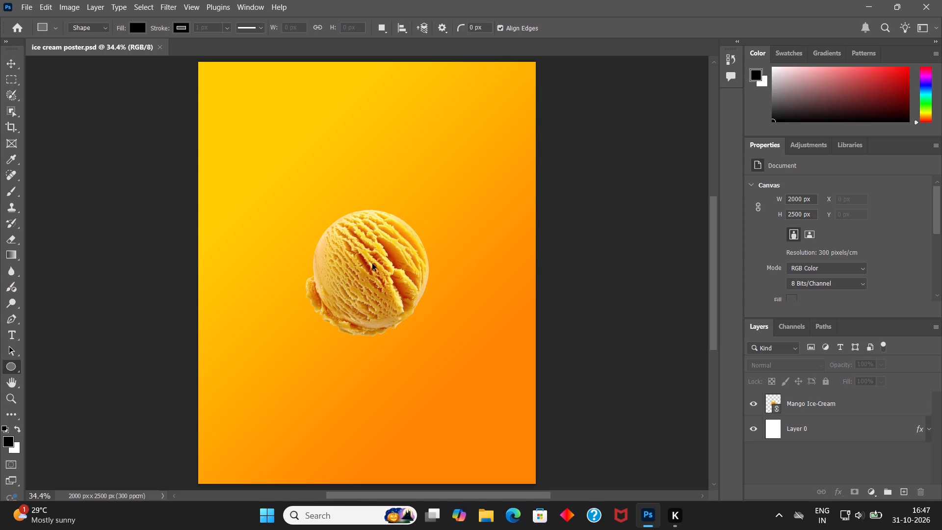
{"action": "key", "text": "ctrl+r"}
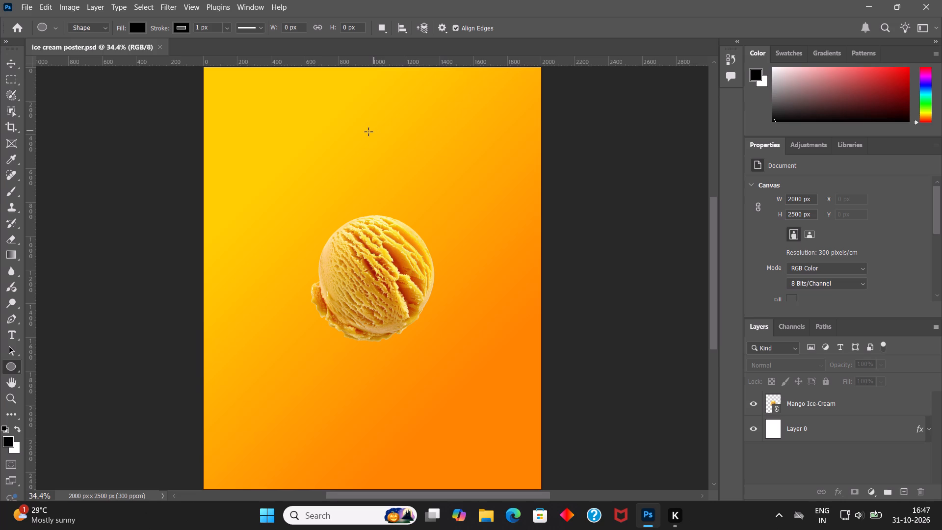
{"action": "left_click_drag", "start_coordinate": [30, 237], "coordinate": [297, 241]}
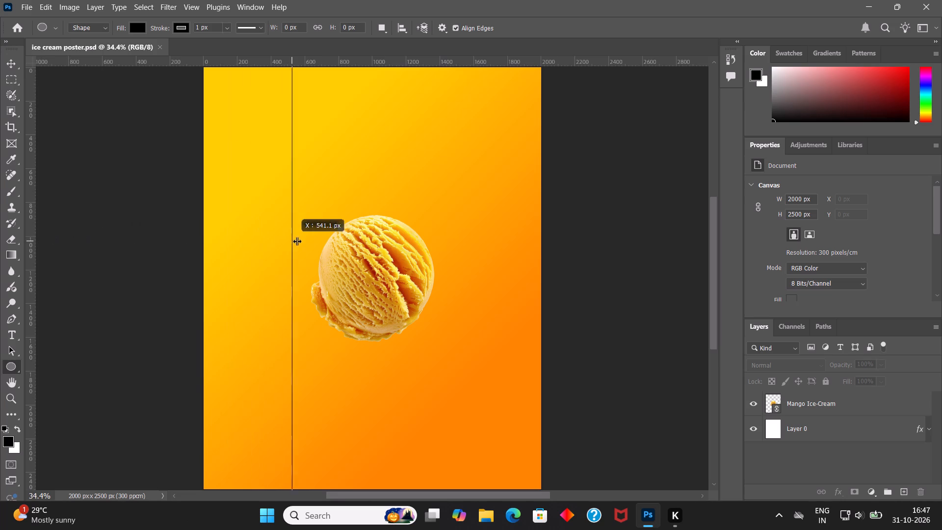
{"action": "left_click_drag", "start_coordinate": [297, 241], "coordinate": [372, 243]}
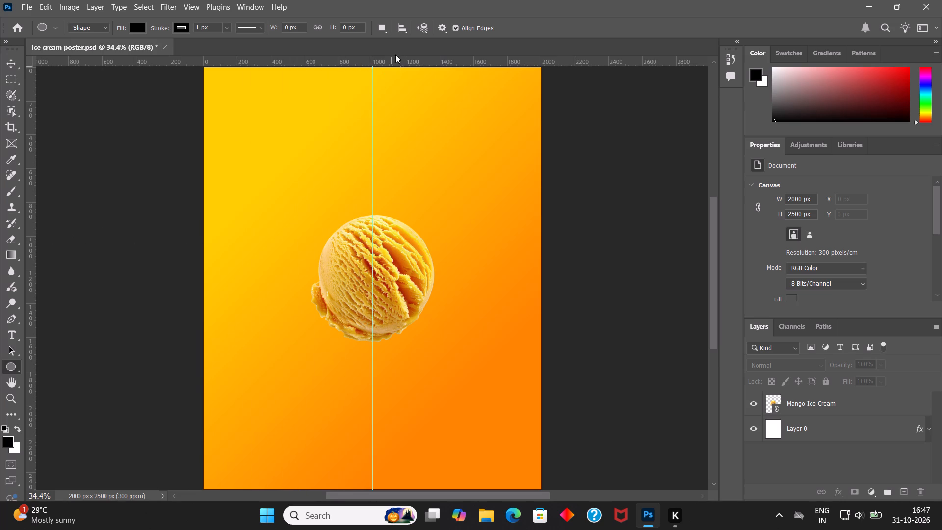
{"action": "left_click_drag", "start_coordinate": [393, 61], "coordinate": [391, 260]}
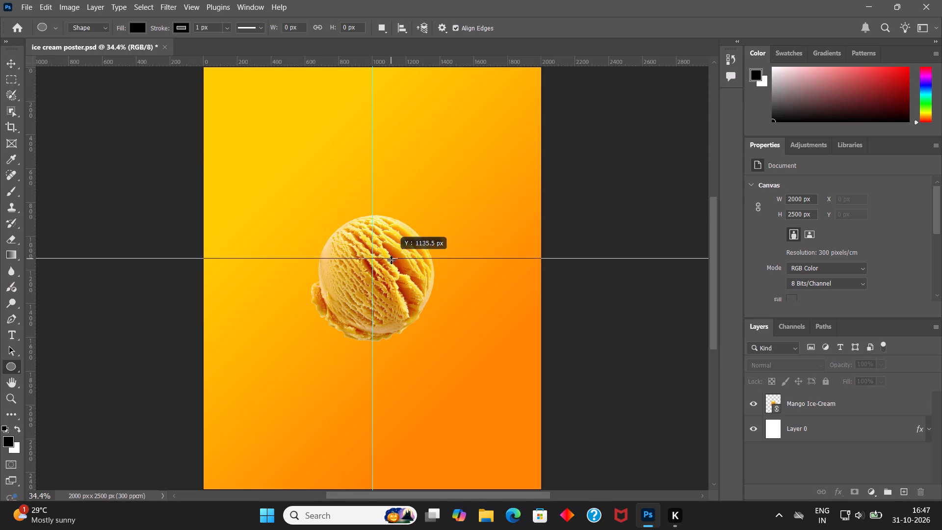
{"action": "left_click_drag", "start_coordinate": [391, 260], "coordinate": [392, 281]}
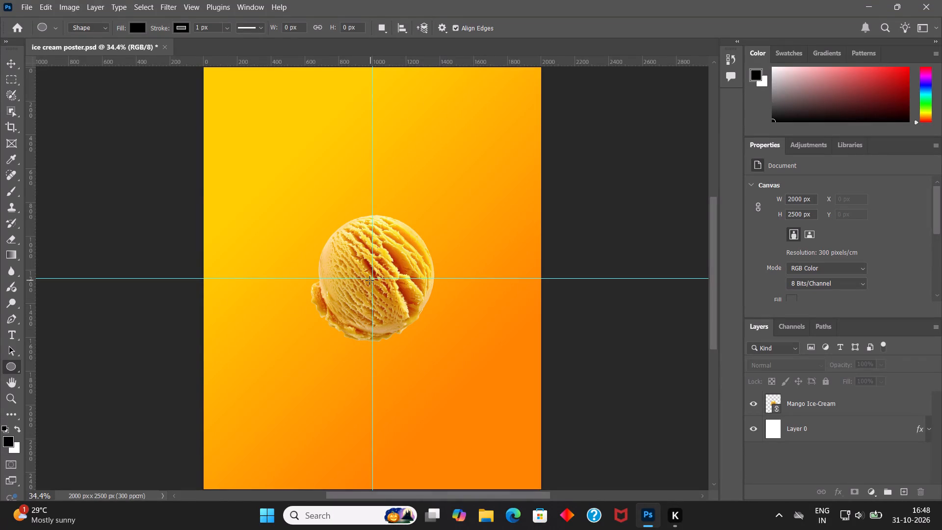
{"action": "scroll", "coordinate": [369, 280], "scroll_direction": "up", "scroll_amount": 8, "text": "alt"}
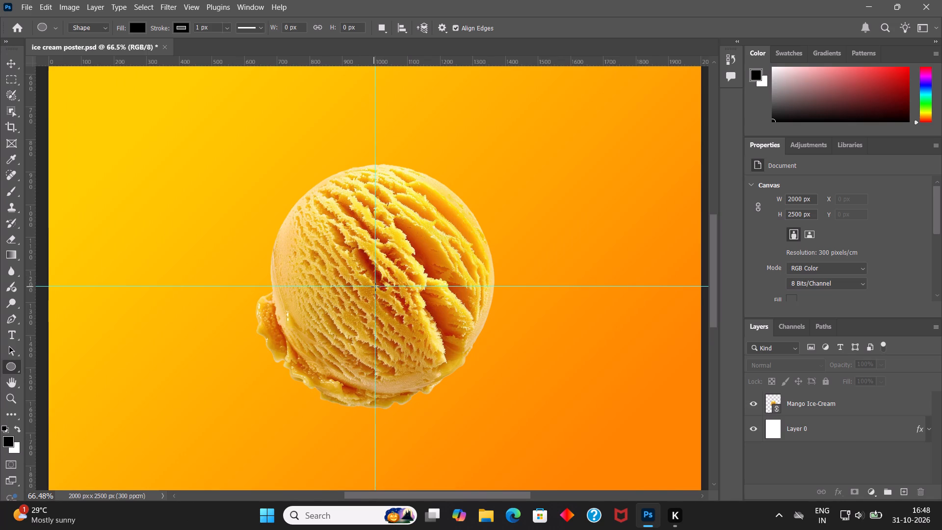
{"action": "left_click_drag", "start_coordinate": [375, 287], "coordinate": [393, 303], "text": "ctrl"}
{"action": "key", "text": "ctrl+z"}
Hide the rulers, keeping the Ellipse tool active.
{"action": "left_click", "coordinate": [12, 368]}
{"action": "key", "text": "ctrl+r"}
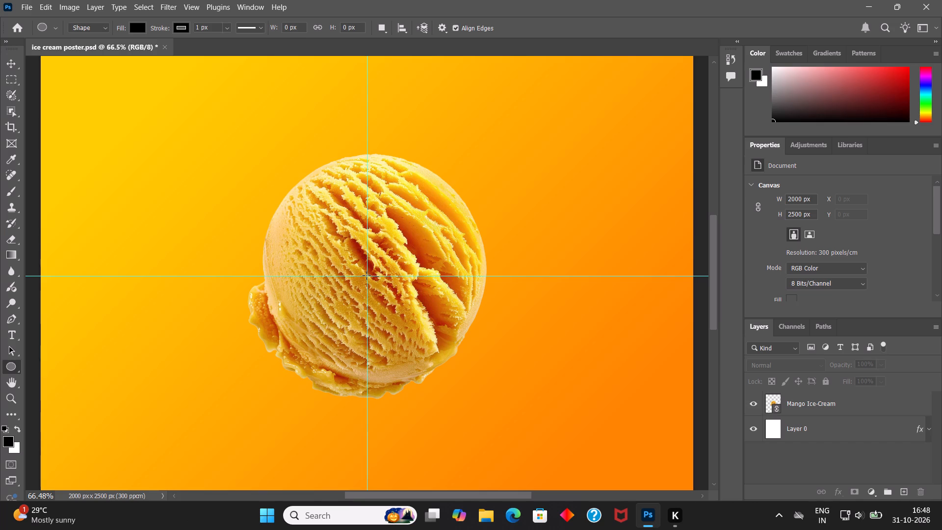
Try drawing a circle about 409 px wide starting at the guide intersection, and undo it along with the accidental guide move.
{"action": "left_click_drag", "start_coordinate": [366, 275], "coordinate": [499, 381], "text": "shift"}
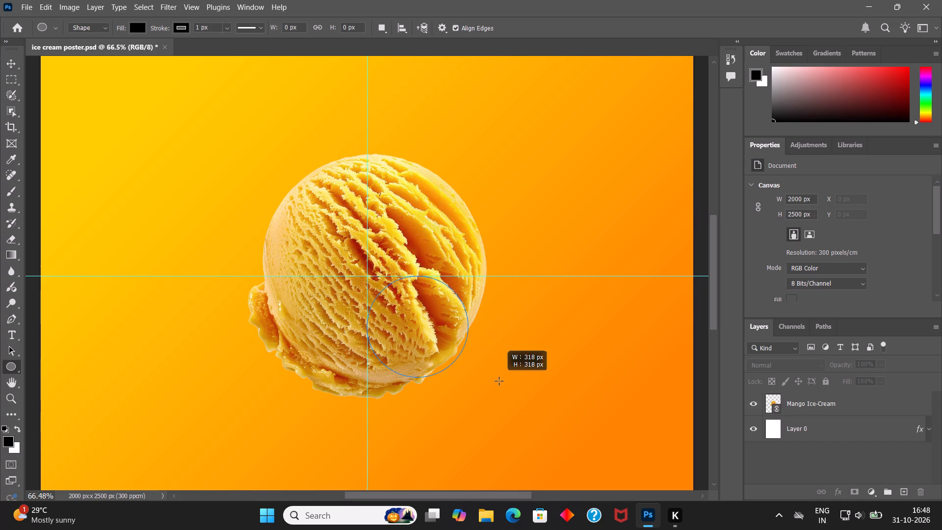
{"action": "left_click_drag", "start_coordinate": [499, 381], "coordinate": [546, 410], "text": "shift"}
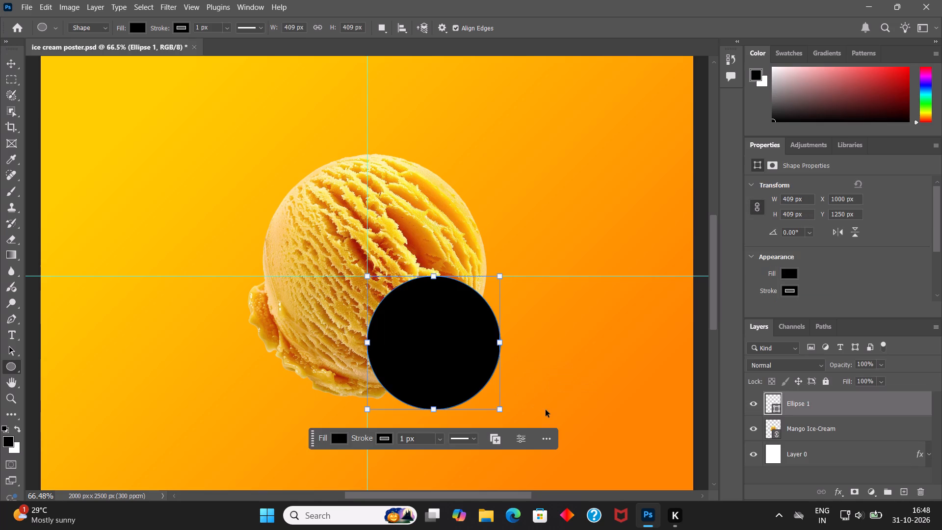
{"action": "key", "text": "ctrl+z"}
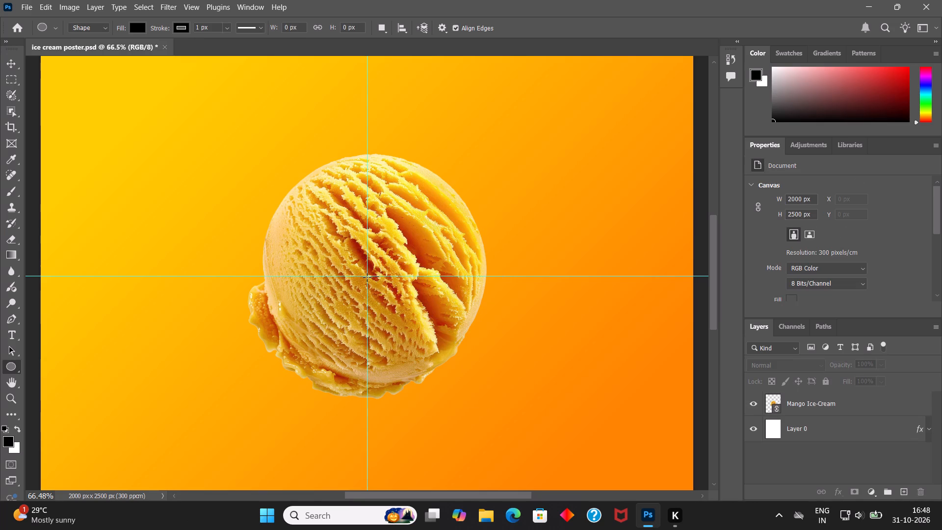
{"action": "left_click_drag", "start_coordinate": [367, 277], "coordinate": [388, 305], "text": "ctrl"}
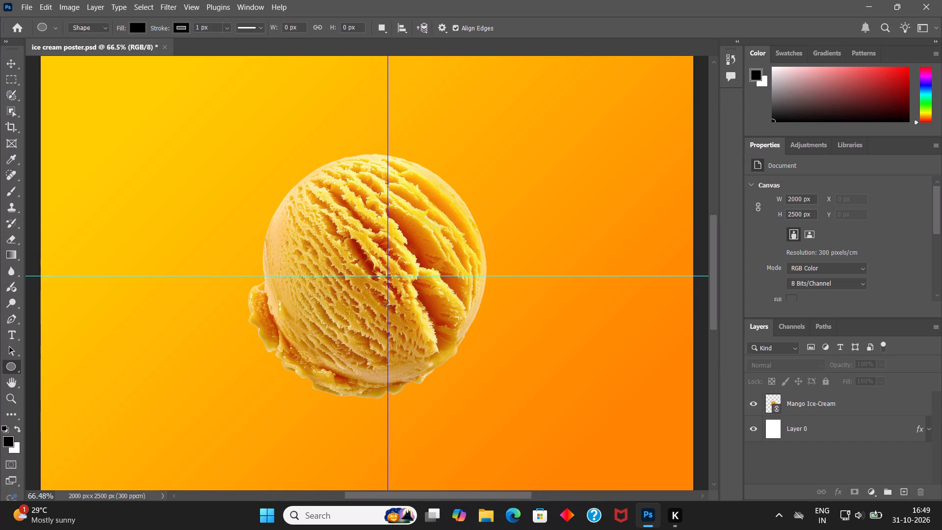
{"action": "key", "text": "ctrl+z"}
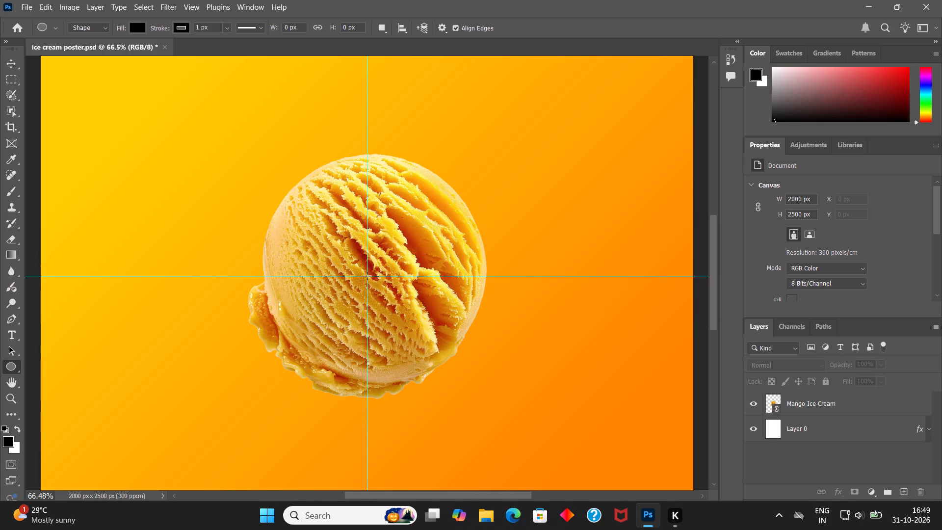
Draw a near-circular ellipse of about 994 x 992 px over the mango scoop, centered on the guide intersection.
{"action": "left_click_drag", "start_coordinate": [367, 275], "coordinate": [431, 351]}
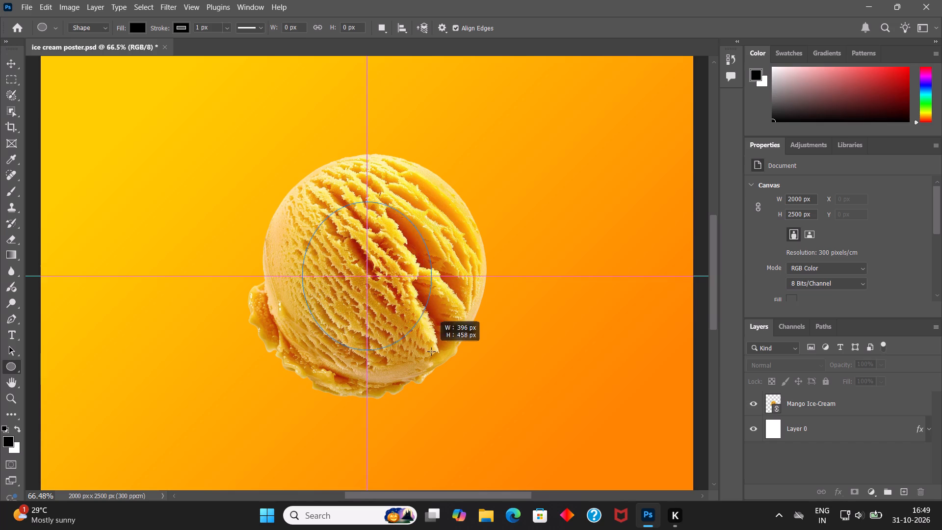
{"action": "left_click_drag", "start_coordinate": [431, 351], "coordinate": [470, 374]}
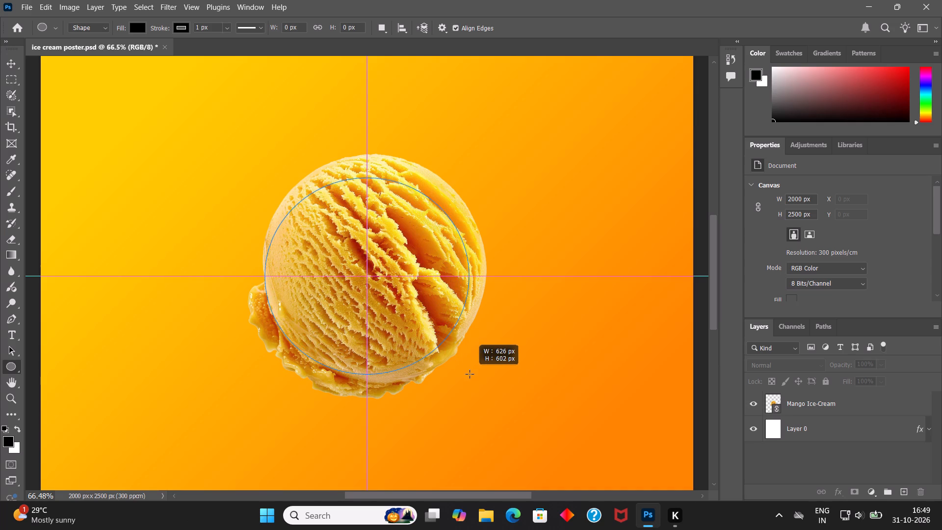
{"action": "left_click_drag", "start_coordinate": [470, 374], "coordinate": [479, 386]}
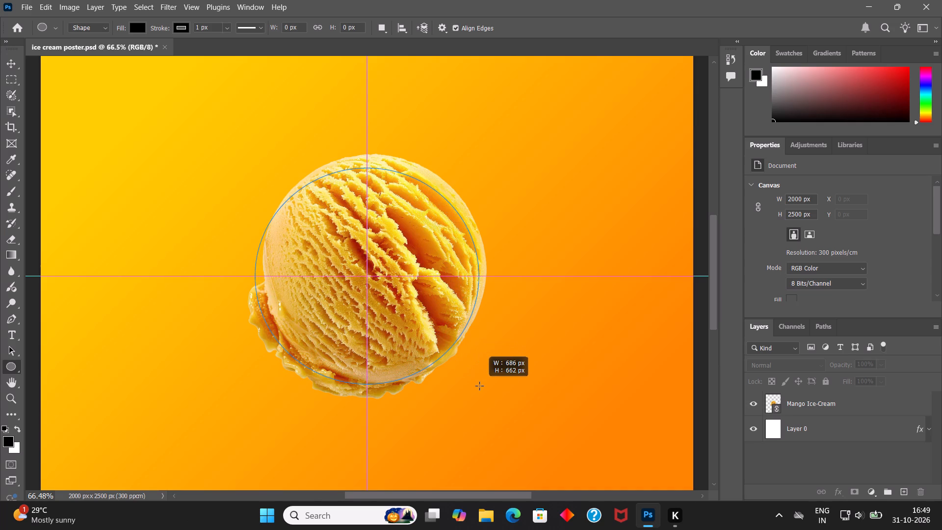
{"action": "left_click_drag", "start_coordinate": [479, 386], "coordinate": [529, 423]}
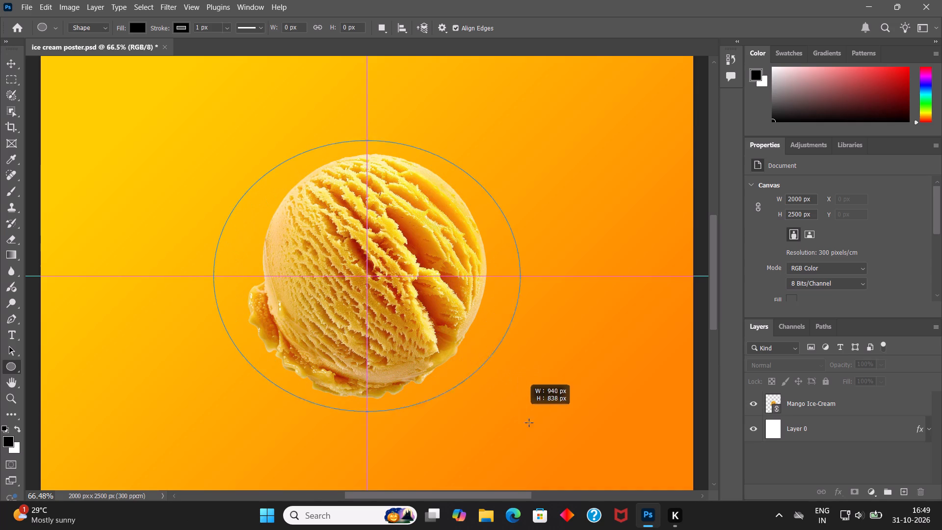
{"action": "left_click_drag", "start_coordinate": [529, 423], "coordinate": [529, 438]}
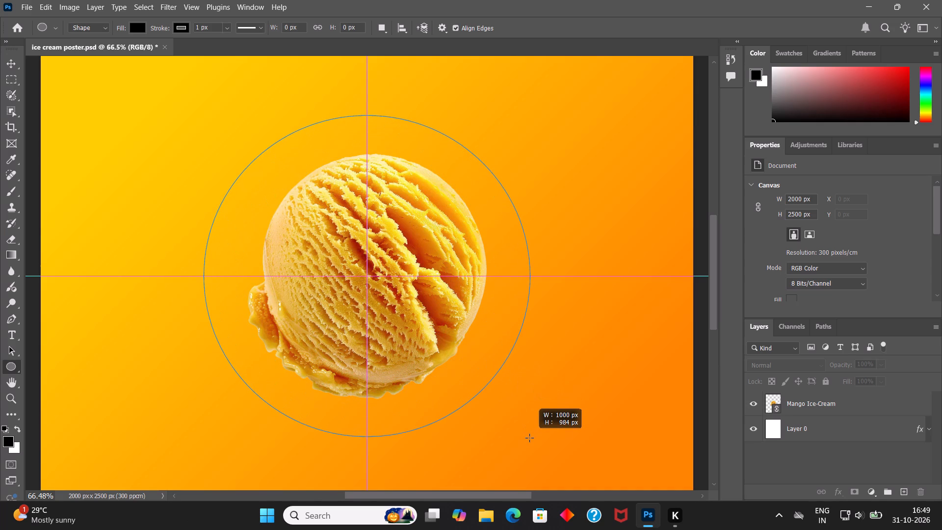
{"action": "left_click_drag", "start_coordinate": [529, 438], "coordinate": [528, 439]}
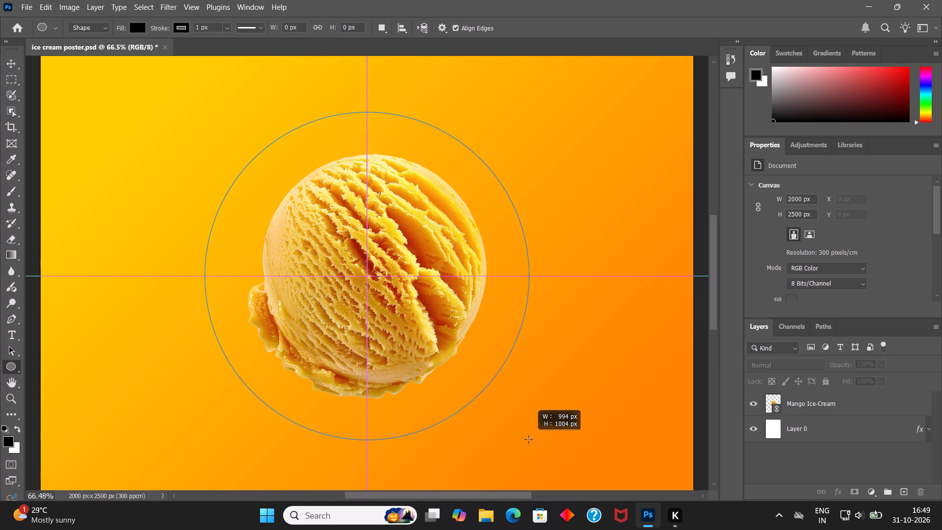
{"action": "left_click_drag", "start_coordinate": [528, 439], "coordinate": [528, 438]}
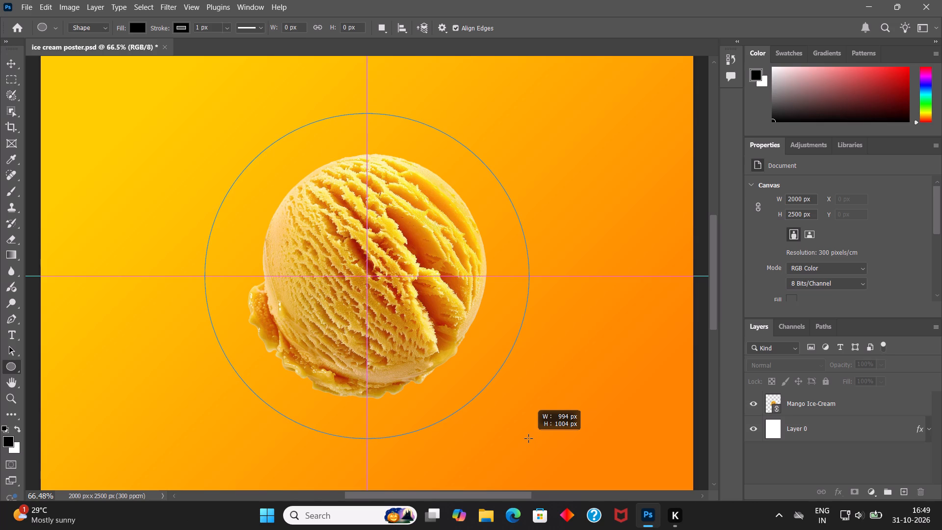
{"action": "left_click_drag", "start_coordinate": [528, 438], "coordinate": [528, 438]}
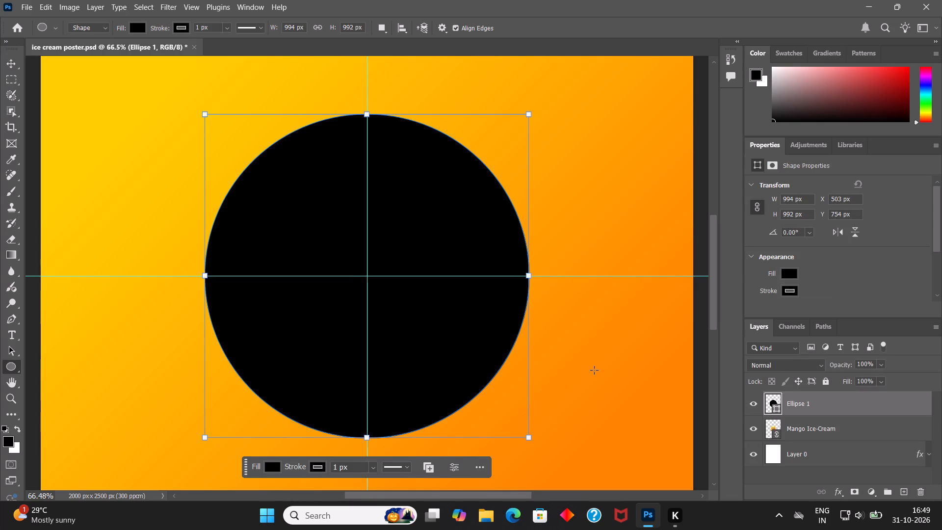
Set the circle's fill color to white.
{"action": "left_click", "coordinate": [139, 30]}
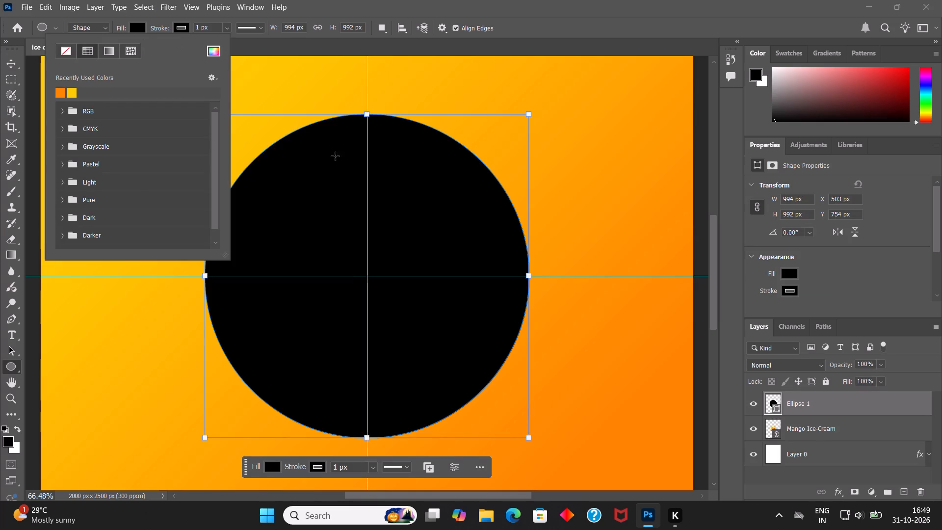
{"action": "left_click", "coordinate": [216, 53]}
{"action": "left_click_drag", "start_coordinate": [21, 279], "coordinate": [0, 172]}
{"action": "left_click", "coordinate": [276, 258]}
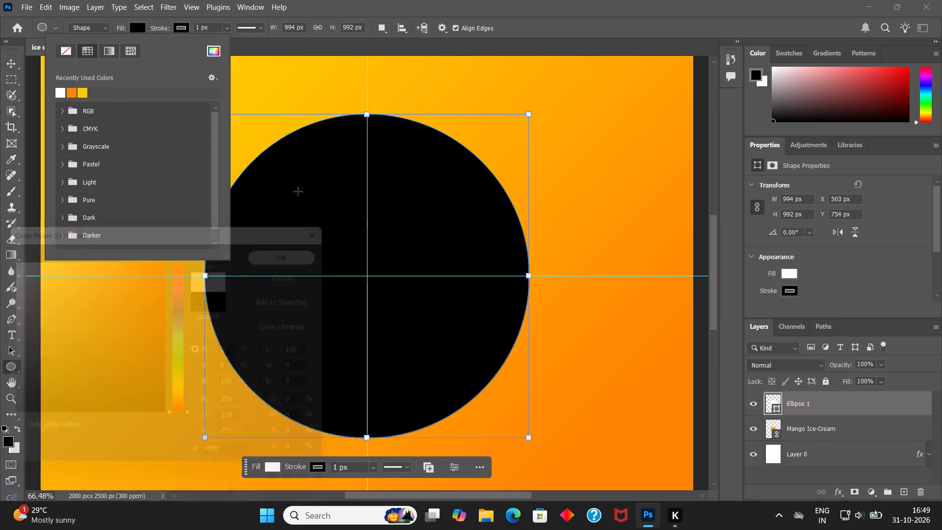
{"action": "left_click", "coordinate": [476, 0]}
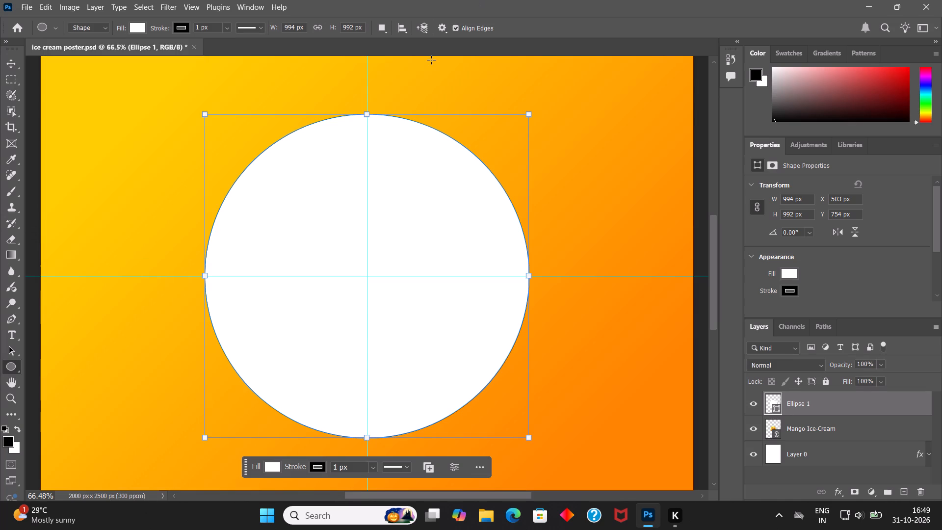
Resize the circle to exactly 1100 px wide and 1100 px high, unlinking its proportions for the height and relinking them.
{"action": "scroll", "coordinate": [368, 189], "scroll_direction": "down", "scroll_amount": 11, "text": "alt"}
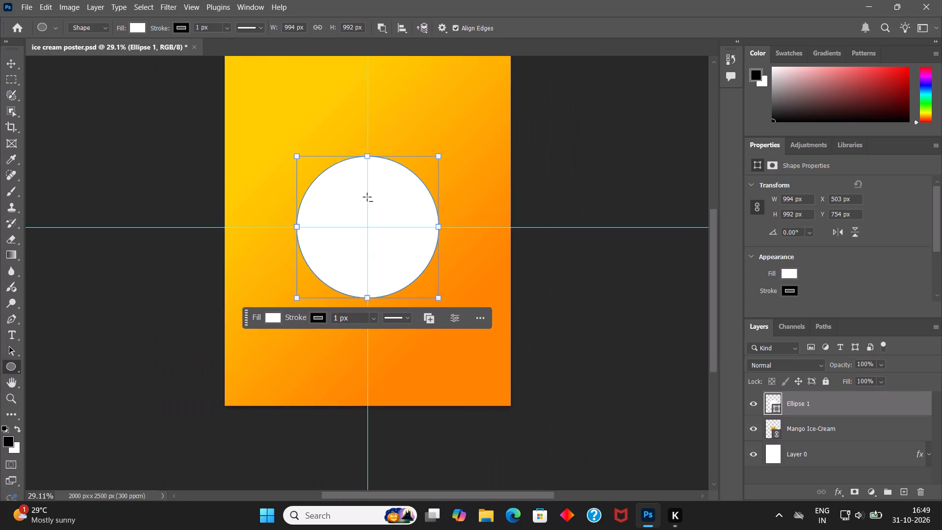
{"action": "scroll", "coordinate": [367, 197], "scroll_direction": "down", "scroll_amount": 1, "text": "alt"}
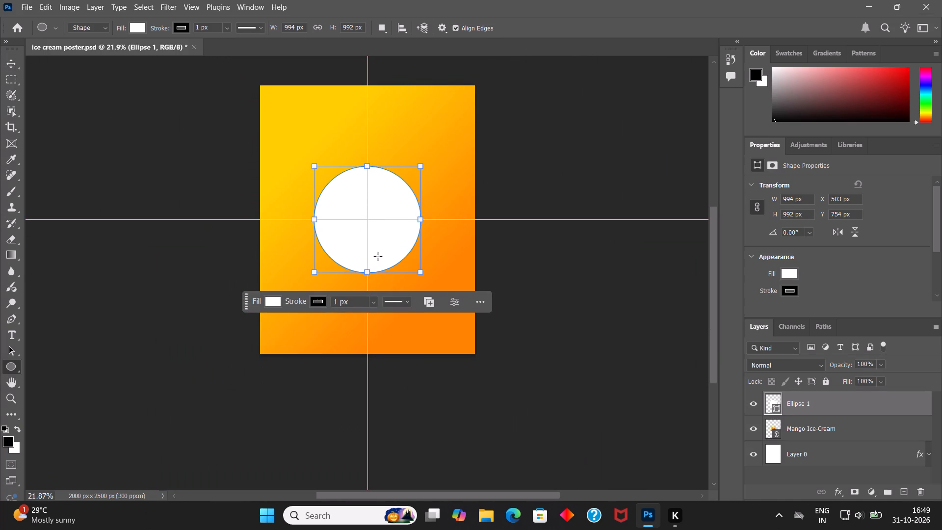
{"action": "scroll", "coordinate": [382, 238], "scroll_direction": "up", "scroll_amount": 5, "text": "alt"}
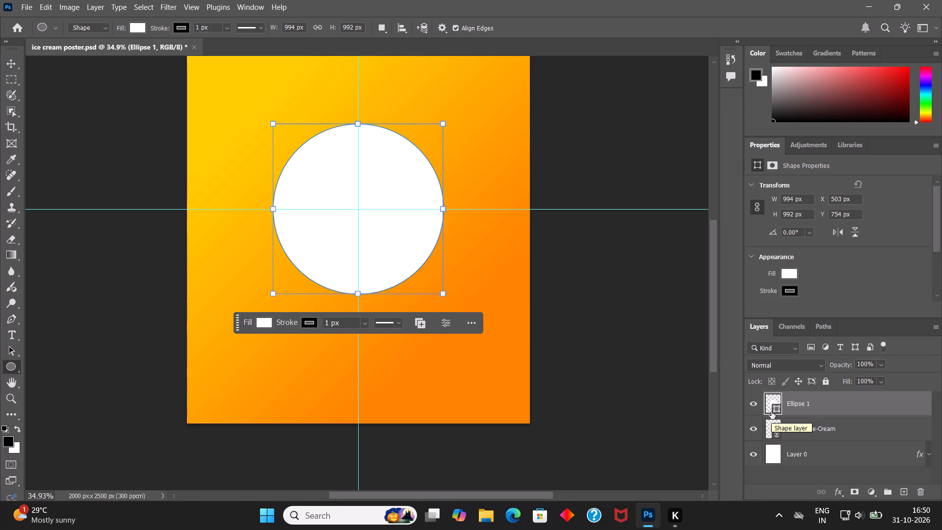
{"action": "left_click", "coordinate": [795, 199]}
{"action": "key", "text": "ctrl+a"}
{"action": "type", "text": "1100"}
{"action": "key", "text": "Return"}
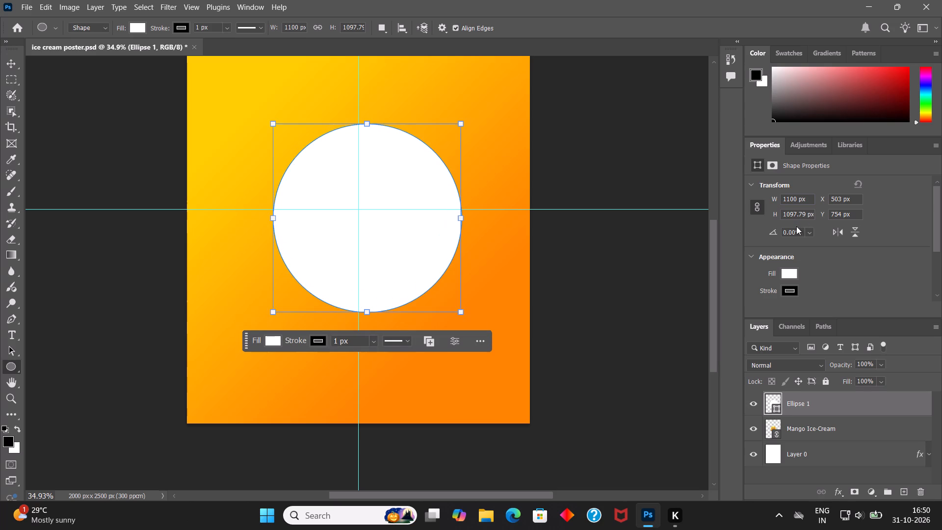
{"action": "left_click", "coordinate": [758, 209]}
{"action": "left_click", "coordinate": [793, 213]}
{"action": "key", "text": "ctrl+a"}
{"action": "type", "text": "110"}
{"action": "key", "text": "0"}
{"action": "key", "text": "Return"}
{"action": "left_click", "coordinate": [759, 210]}
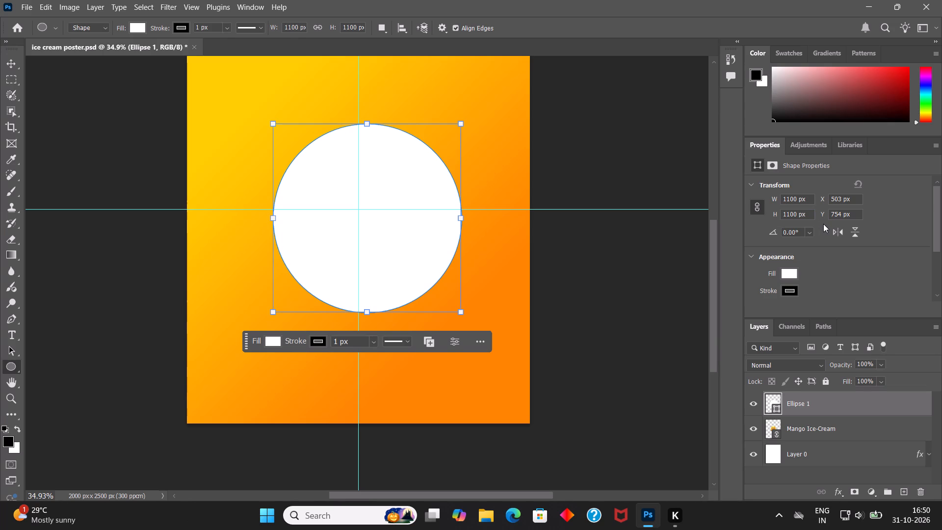
Set the circle's fill to no color.
{"action": "left_click", "coordinate": [791, 275]}
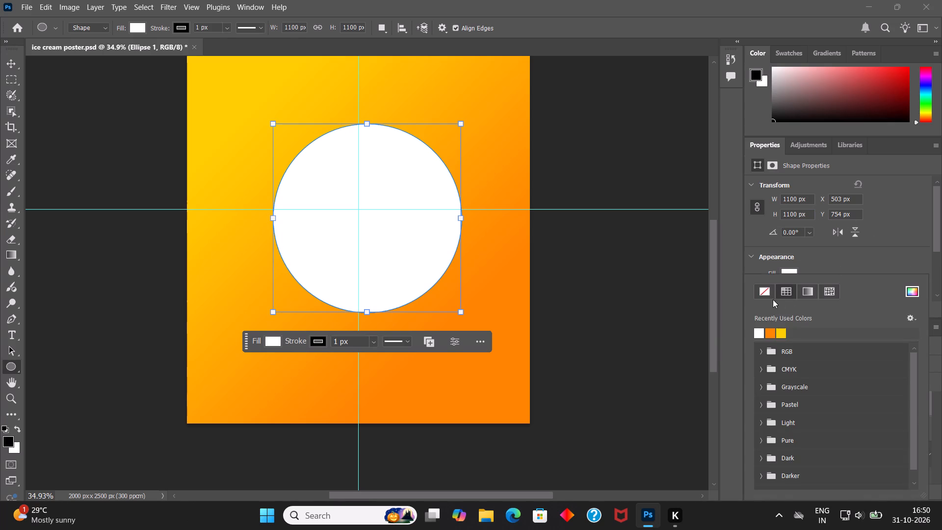
{"action": "left_click", "coordinate": [764, 289]}
{"action": "left_click", "coordinate": [835, 265]}
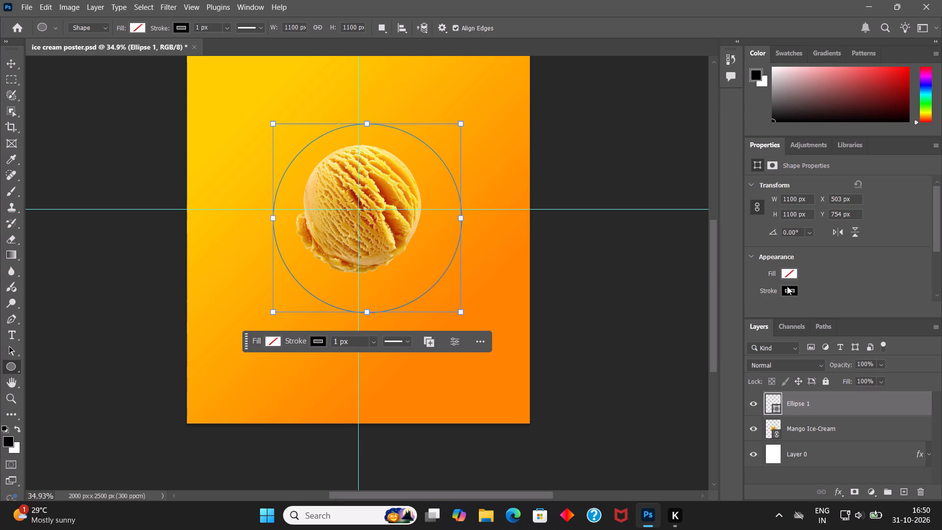
Set the circle's stroke color to white.
{"action": "left_click", "coordinate": [783, 291]}
{"action": "left_click", "coordinate": [761, 333]}
{"action": "left_click", "coordinate": [849, 268]}
Set the circle's stroke width to 200 px.
{"action": "scroll", "coordinate": [848, 268], "scroll_direction": "down", "scroll_amount": 10}
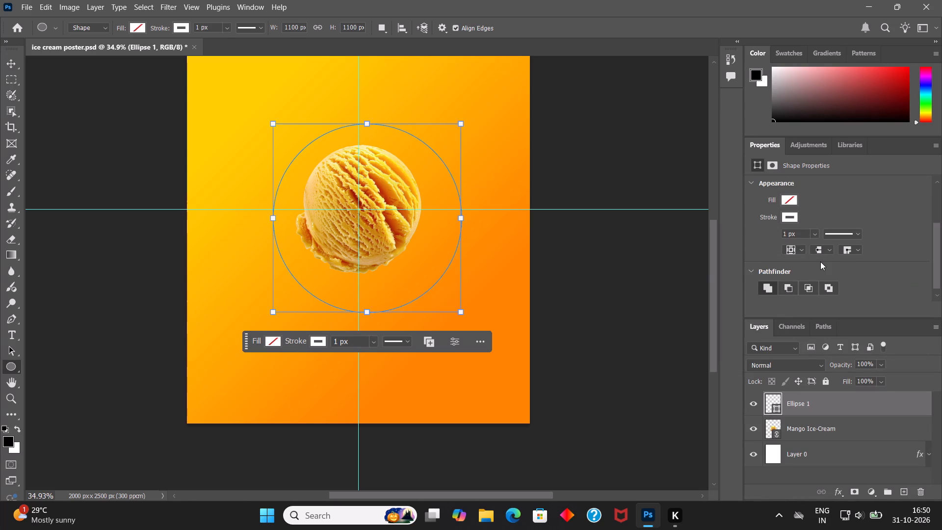
{"action": "left_click", "coordinate": [801, 234]}
{"action": "key", "text": "ctrl+a"}
{"action": "type", "text": "200"}
{"action": "key", "text": "Return"}
{"action": "left_click", "coordinate": [843, 201]}
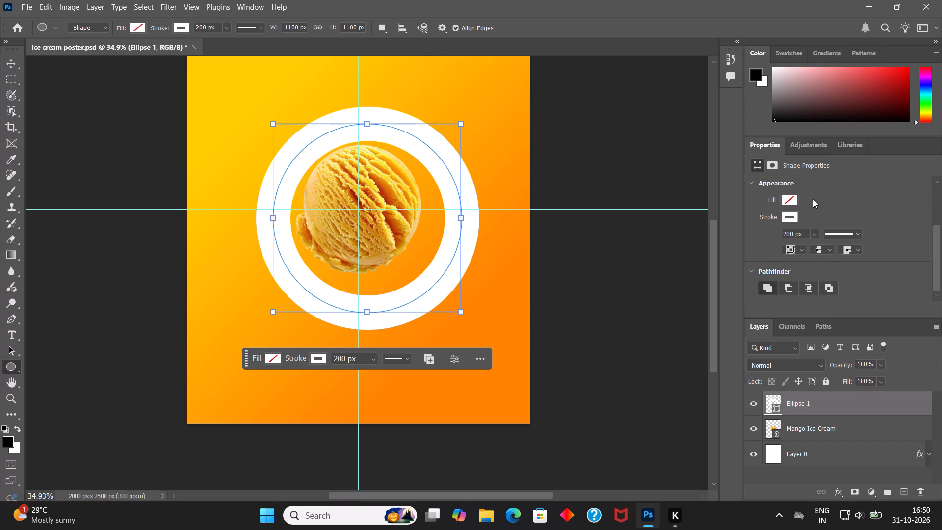
{"action": "left_click", "coordinate": [751, 184]}
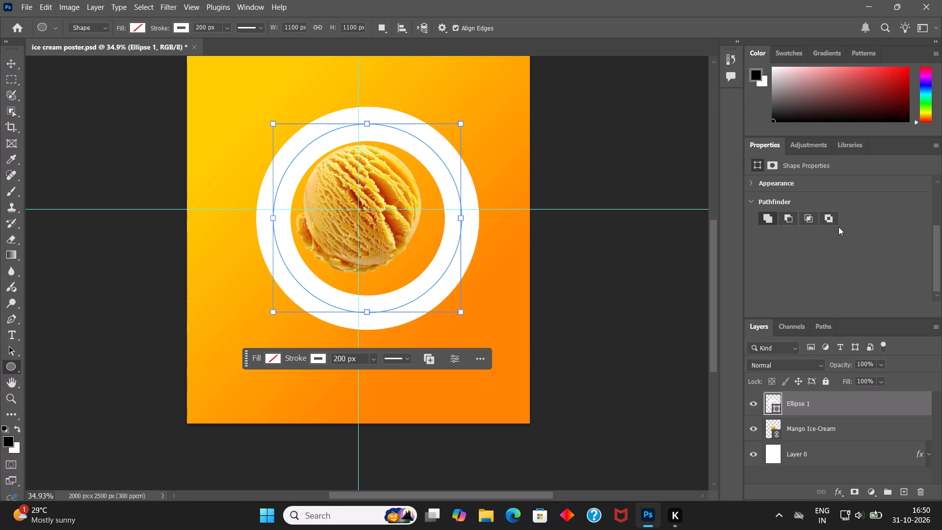
Move the white ring so its center sits on the guide intersection.
{"action": "left_click", "coordinate": [7, 61]}
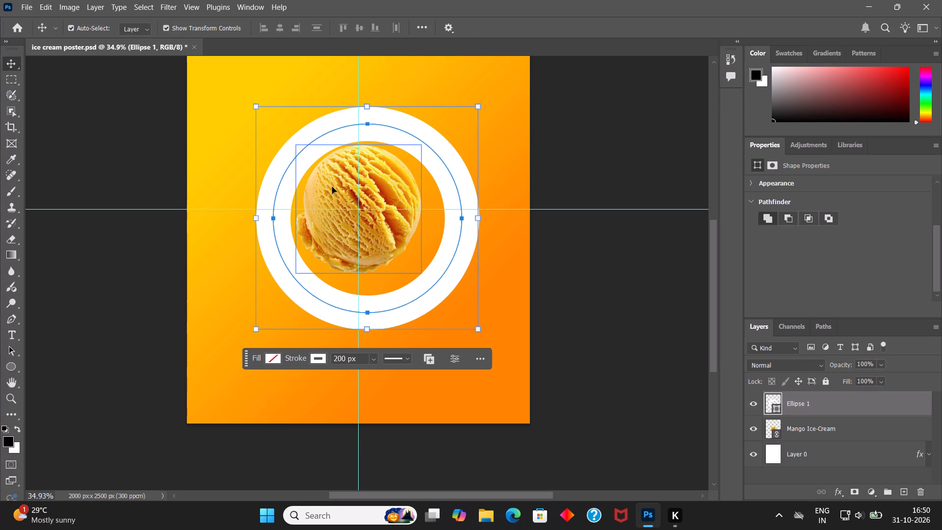
{"action": "left_click_drag", "start_coordinate": [444, 160], "coordinate": [429, 159]}
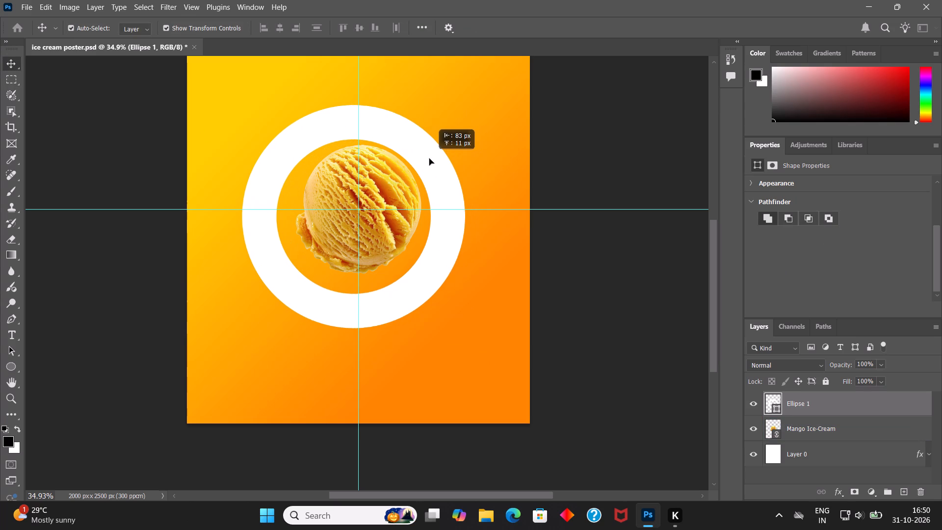
{"action": "left_click_drag", "start_coordinate": [429, 159], "coordinate": [431, 155]}
{"action": "left_click", "coordinate": [7, 64]}
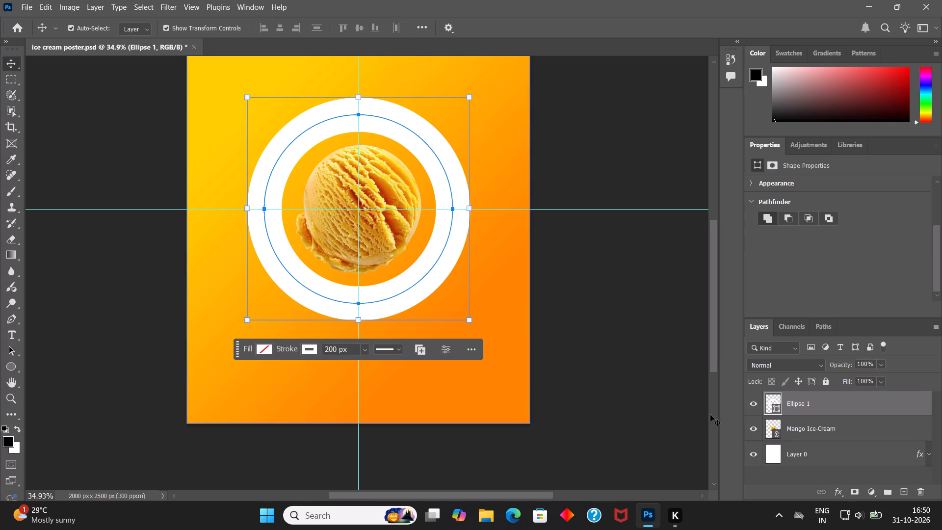
Reorder the layers so Mango Ice-Cream sits above Ellipse 1.
{"action": "left_click_drag", "start_coordinate": [807, 424], "coordinate": [807, 398]}
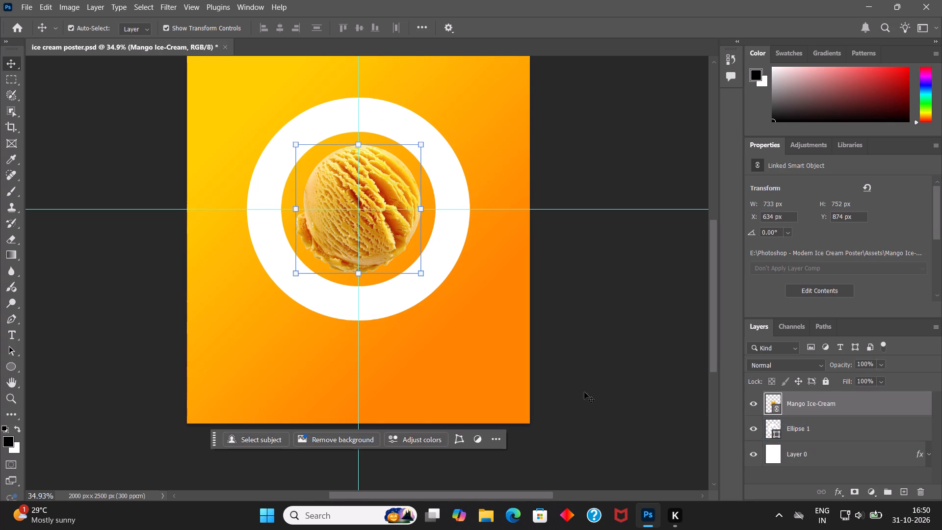
{"action": "left_click", "coordinate": [791, 476]}
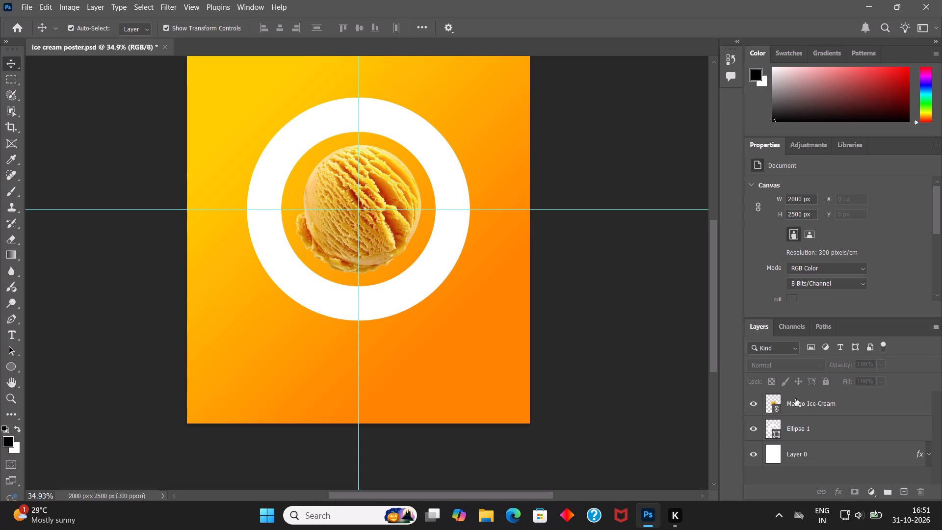
Scale the mango scoop up proportionally about its center to about 1090 px wide, overlapping the white ring.
{"action": "left_click", "coordinate": [812, 411]}
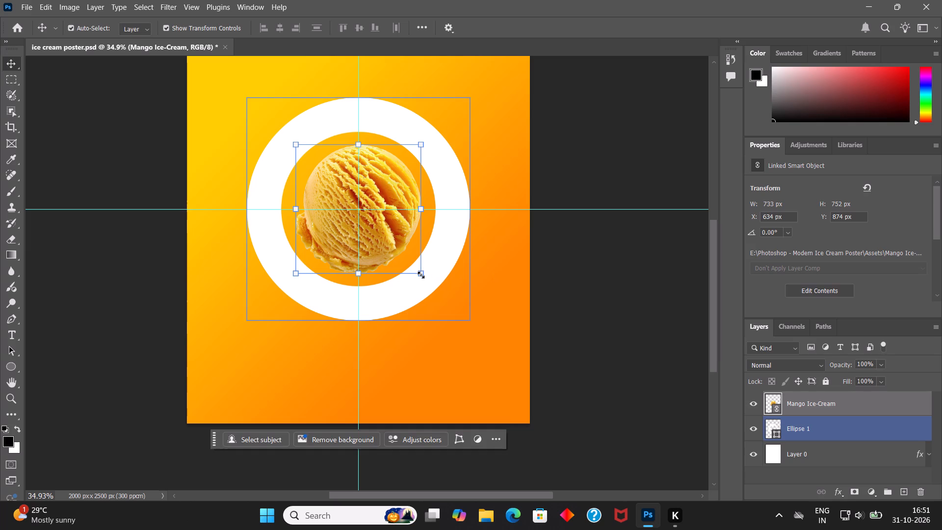
{"action": "left_click", "coordinate": [421, 275]}
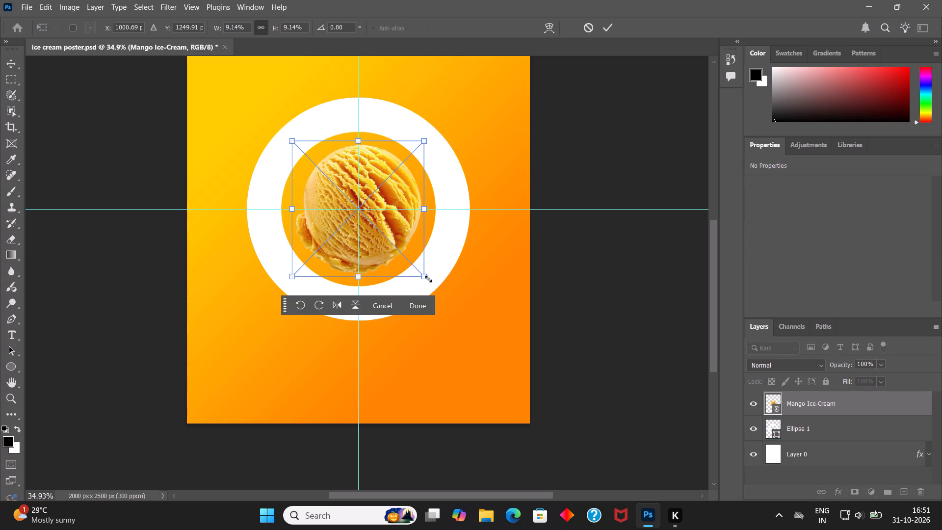
{"action": "left_click_drag", "start_coordinate": [426, 279], "coordinate": [445, 286], "text": "alt"}
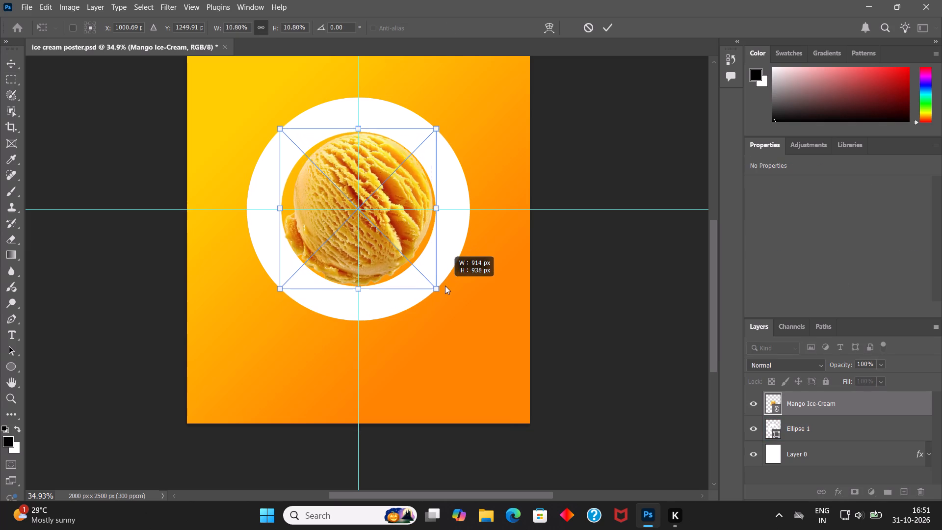
{"action": "left_click_drag", "start_coordinate": [445, 286], "coordinate": [447, 287], "text": "alt"}
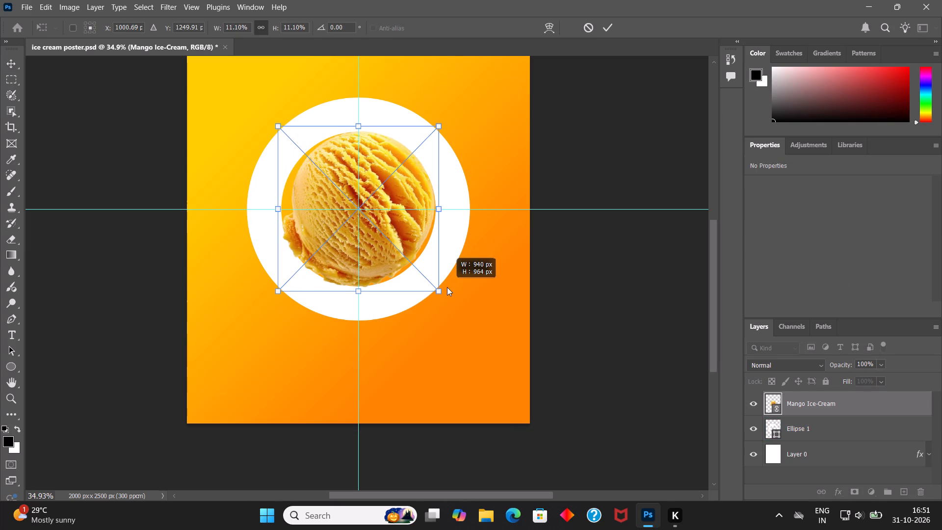
{"action": "left_click_drag", "start_coordinate": [447, 287], "coordinate": [467, 306], "text": "alt"}
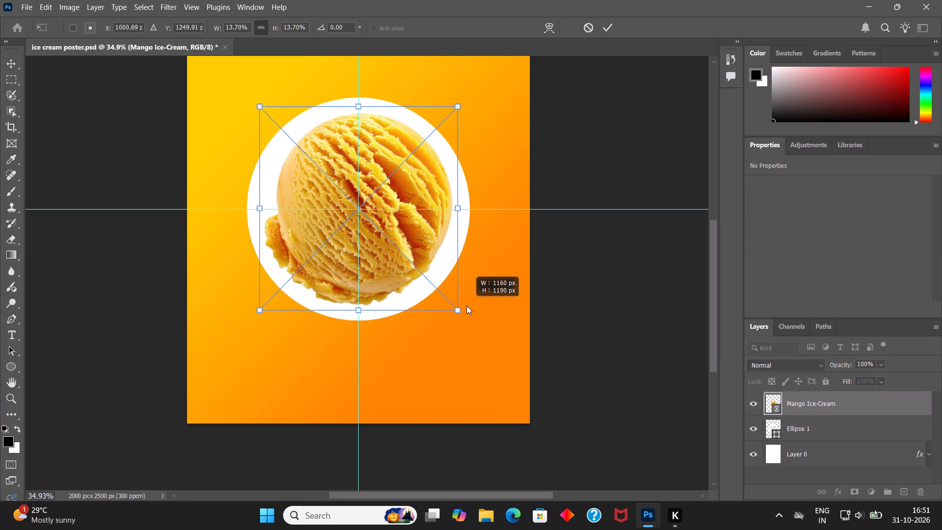
{"action": "left_click_drag", "start_coordinate": [467, 306], "coordinate": [462, 298], "text": "alt"}
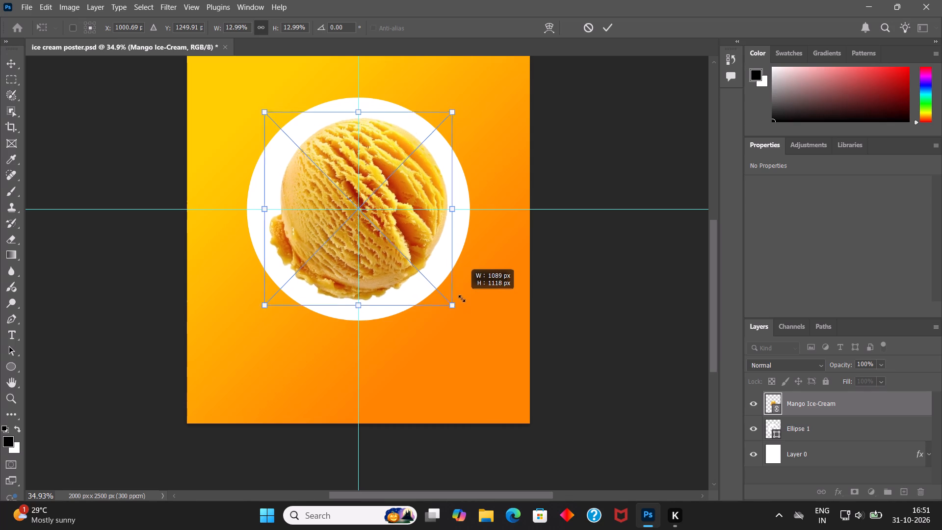
{"action": "left_click_drag", "start_coordinate": [462, 298], "coordinate": [459, 304], "text": "alt"}
{"action": "left_click", "coordinate": [606, 22]}
{"action": "left_click", "coordinate": [815, 479]}
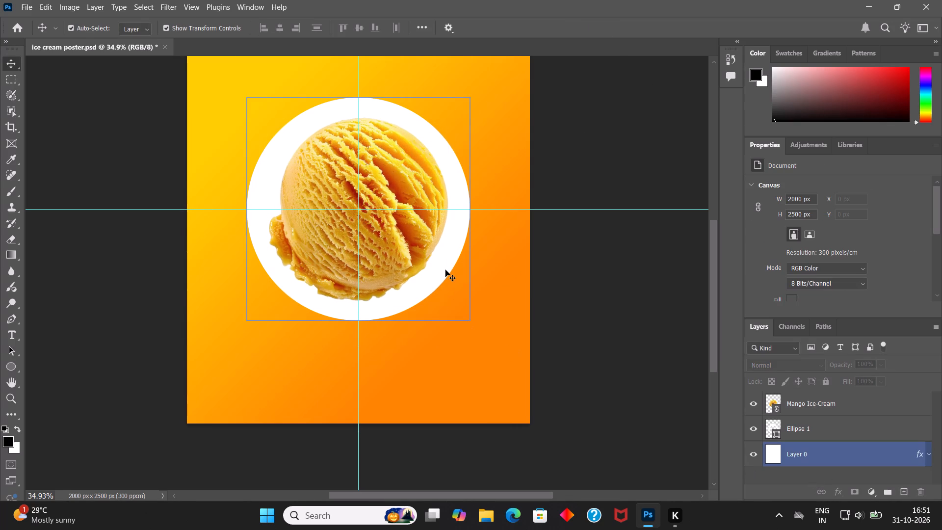
Save the poster document.
{"action": "scroll", "coordinate": [445, 270], "scroll_direction": "down", "scroll_amount": 2, "text": "alt"}
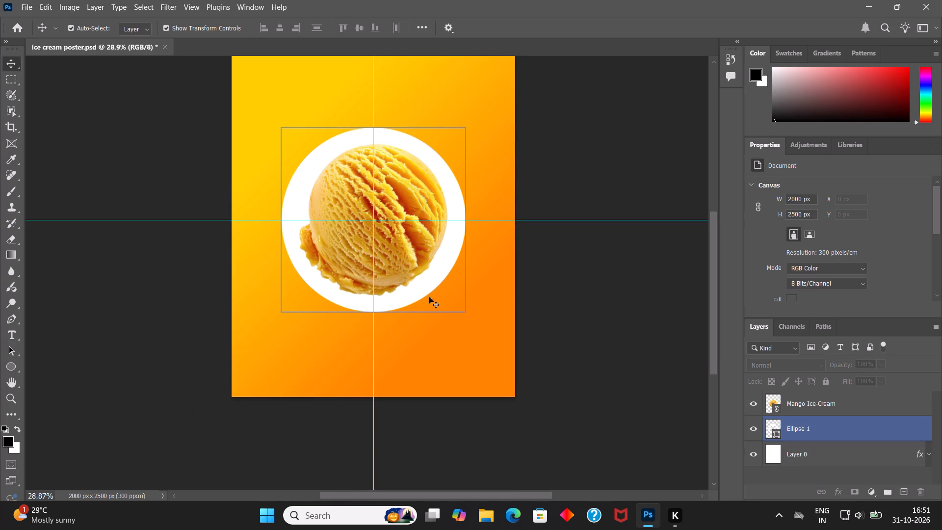
{"action": "key", "text": "ctrl+0"}
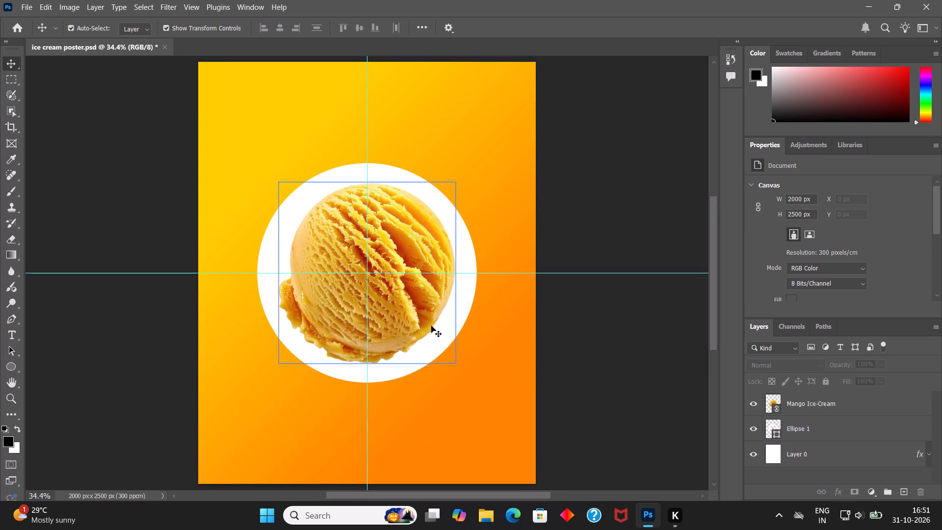
{"action": "right_click", "coordinate": [791, 480]}
{"action": "left_click", "coordinate": [783, 479]}
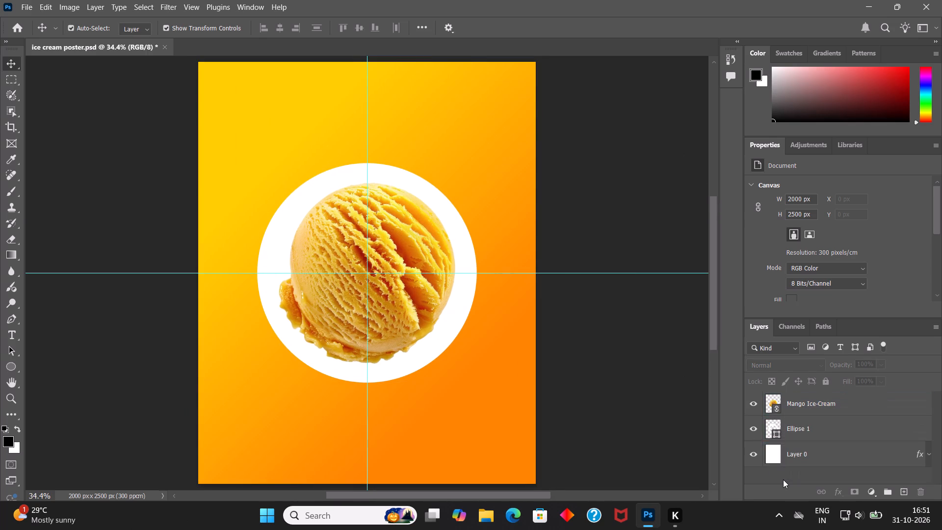
{"action": "key", "text": "ctrl+s"}
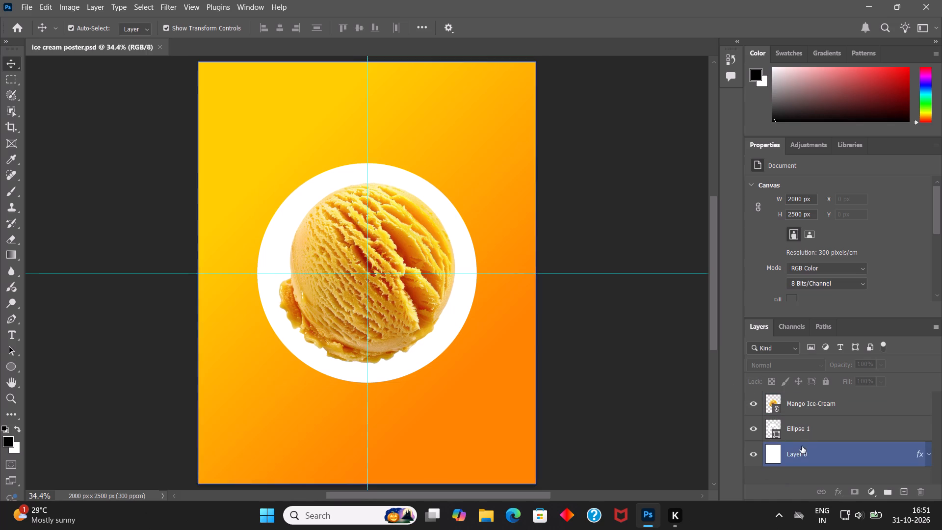
Set the opacity of the white ring's layer, Ellipse 1, to 20%.
{"action": "left_click", "coordinate": [811, 433]}
{"action": "left_click", "coordinate": [881, 364]}
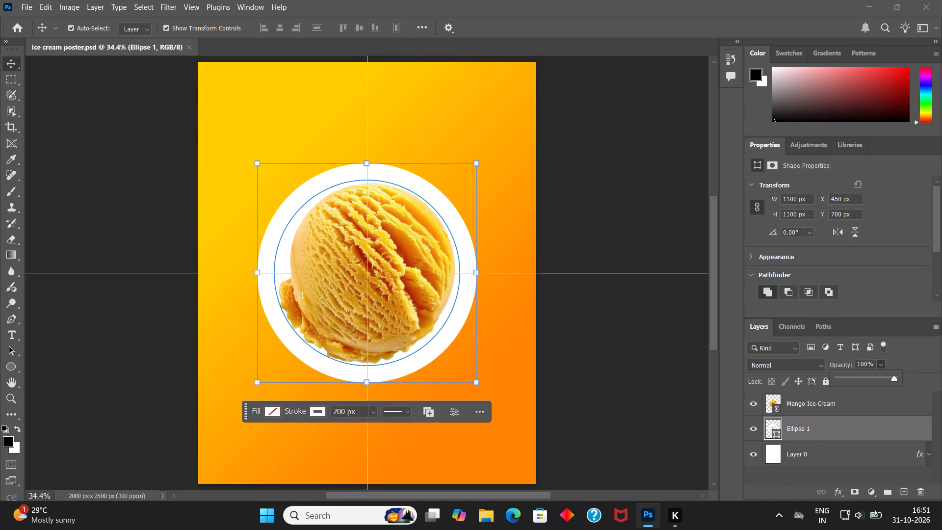
{"action": "left_click_drag", "start_coordinate": [871, 364], "coordinate": [830, 362]}
{"action": "type", "text": "20"}
{"action": "key", "text": "Return"}
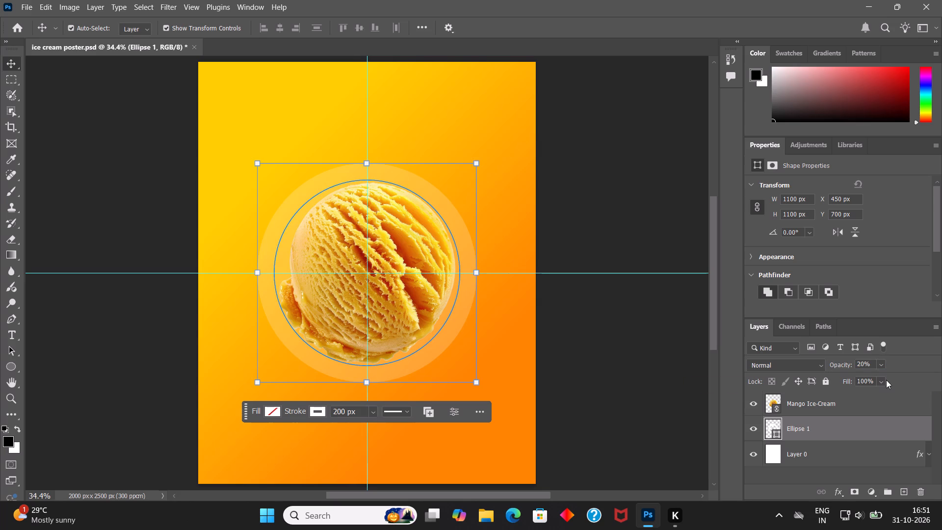
{"action": "left_click", "coordinate": [838, 469]}
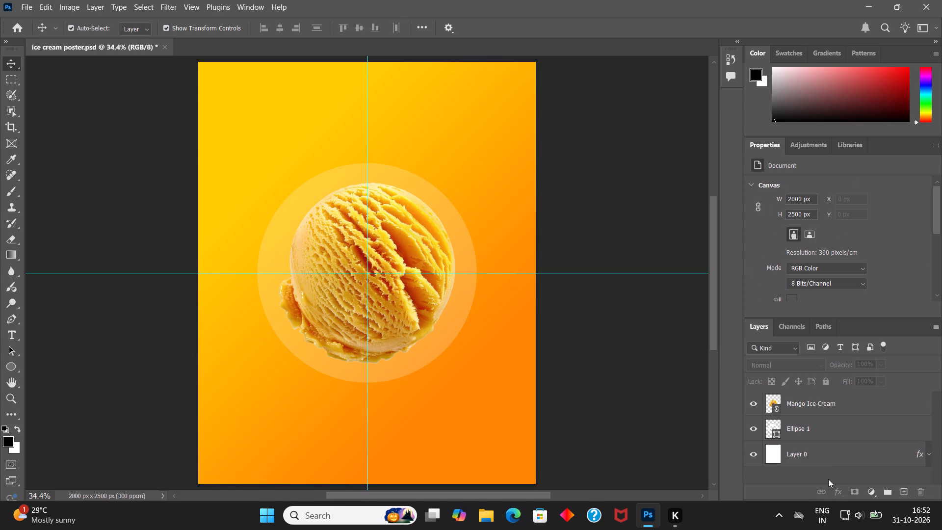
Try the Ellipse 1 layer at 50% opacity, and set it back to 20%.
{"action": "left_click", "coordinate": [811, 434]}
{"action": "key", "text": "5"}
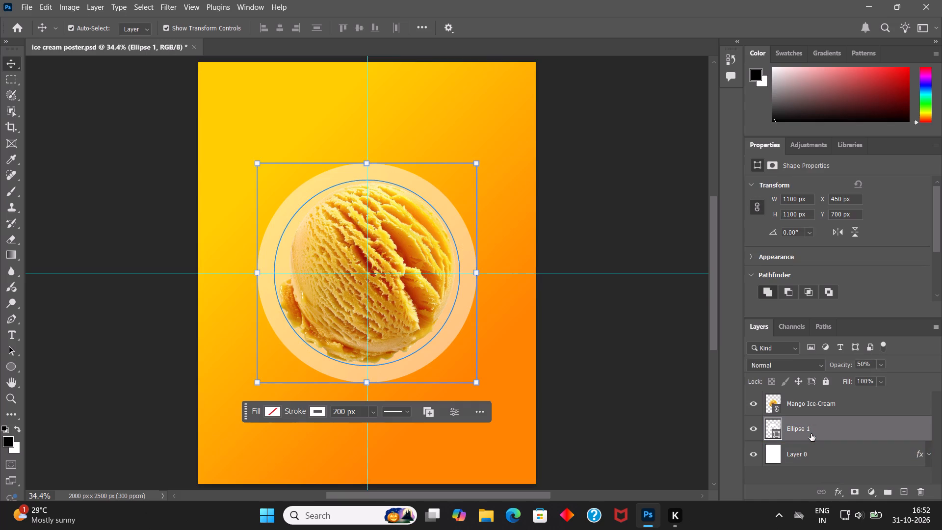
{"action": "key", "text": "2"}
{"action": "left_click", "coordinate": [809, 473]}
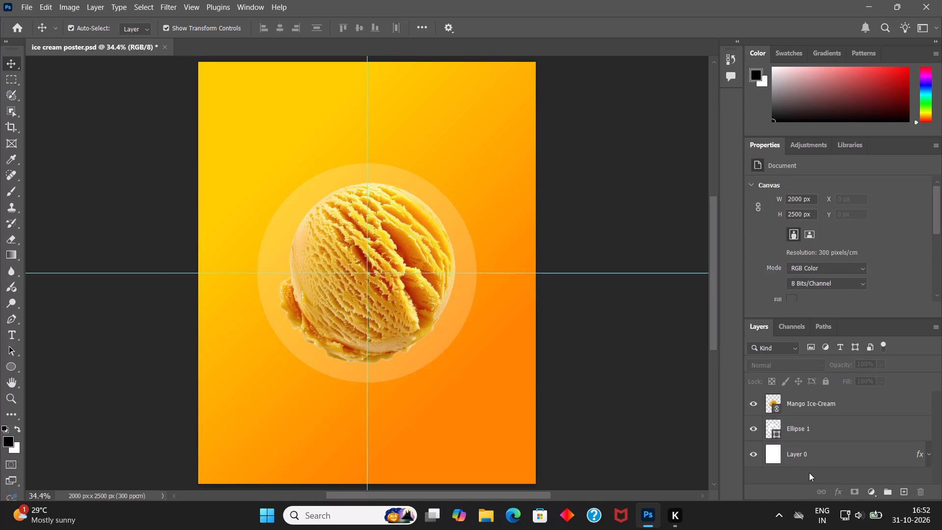
Save the poster document.
{"action": "key", "text": "ctrl+s"}
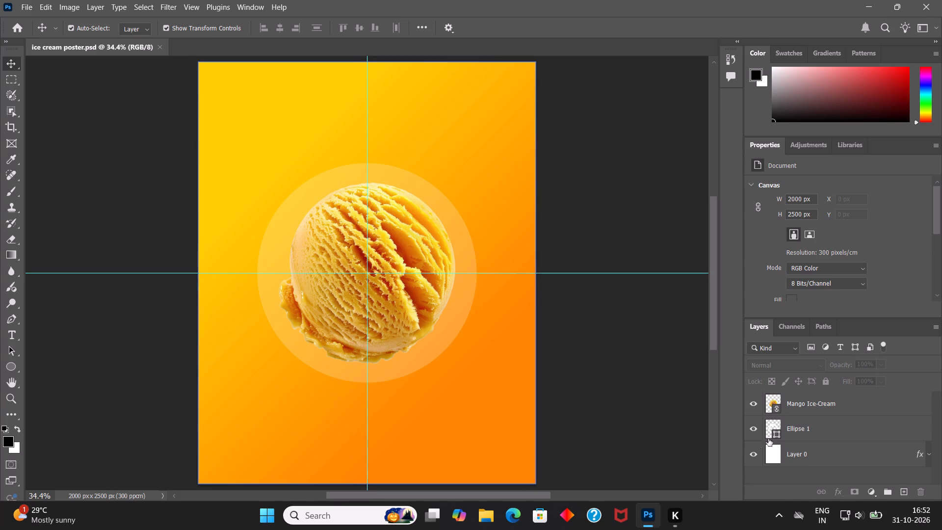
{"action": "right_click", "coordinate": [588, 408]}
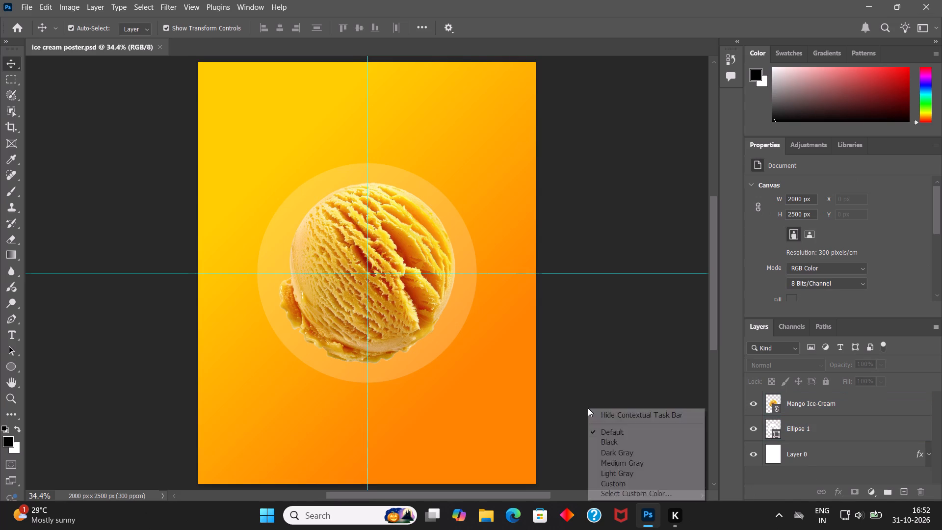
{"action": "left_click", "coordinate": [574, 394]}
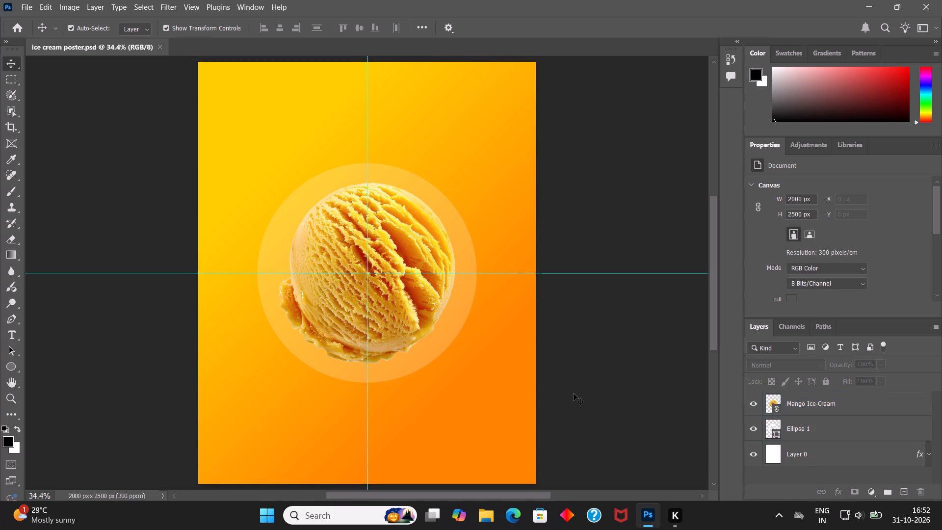
Duplicate the Ellipse 1 ring layer and scale the copy from its centre to about 164% as a second concentric ring.
{"action": "left_click", "coordinate": [811, 424]}
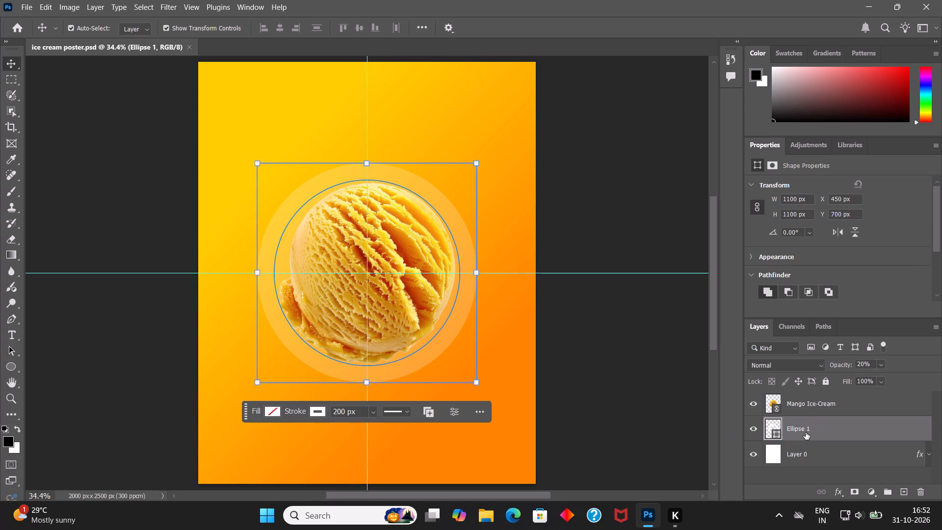
{"action": "key", "text": "ctrl+j"}
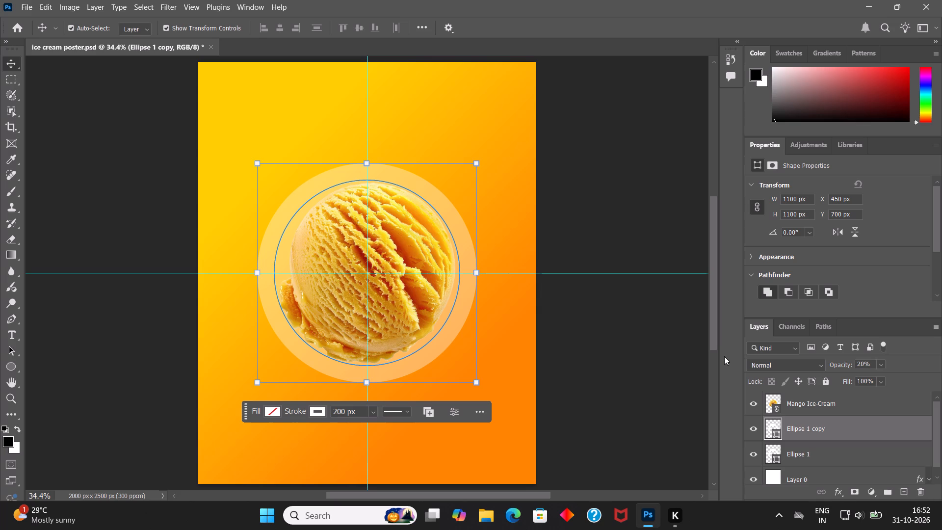
{"action": "left_click", "coordinate": [811, 424]}
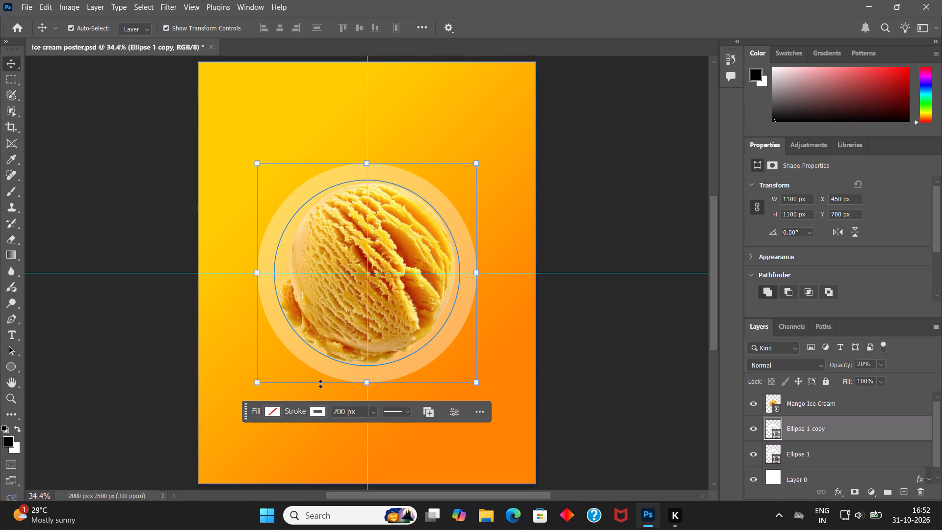
{"action": "left_click_drag", "start_coordinate": [367, 383], "coordinate": [367, 394], "text": "alt"}
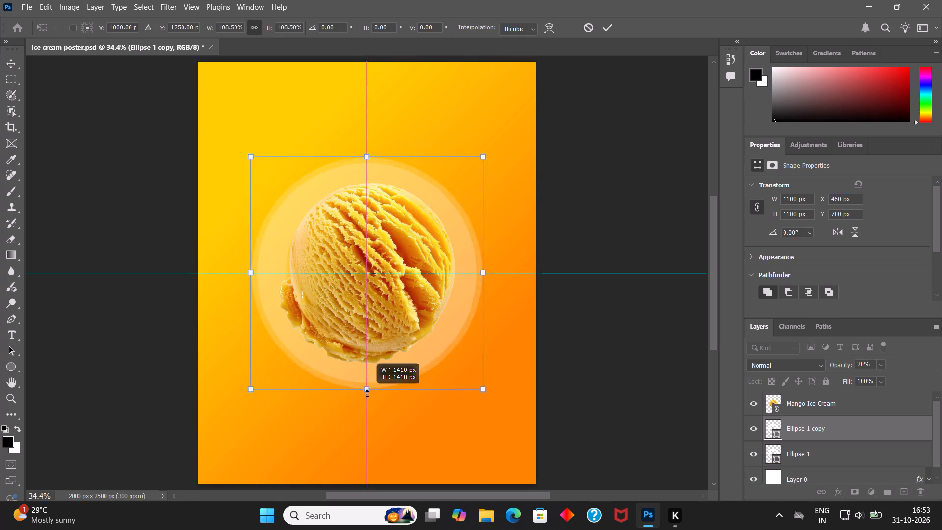
{"action": "left_click_drag", "start_coordinate": [367, 394], "coordinate": [366, 453], "text": "alt"}
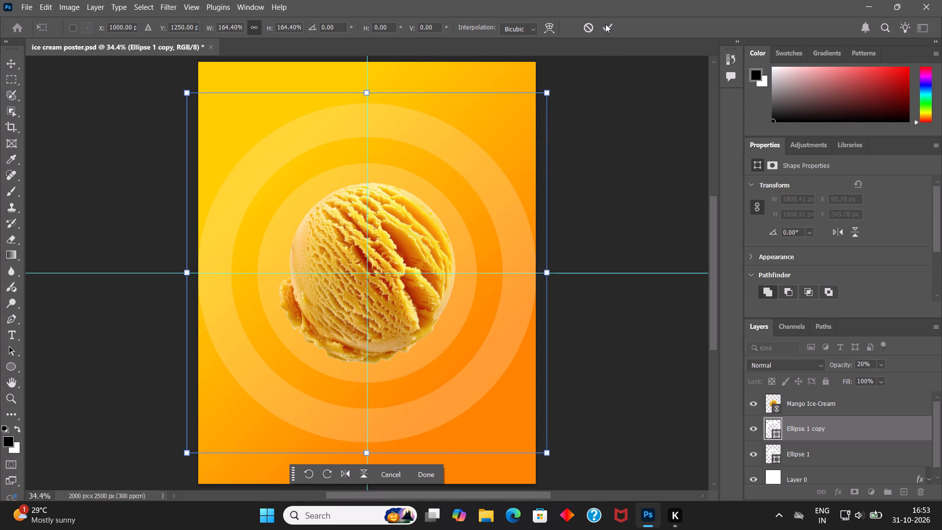
{"action": "left_click", "coordinate": [605, 24]}
Fully lock Layer 0, the gradient background layer.
{"action": "scroll", "coordinate": [823, 445], "scroll_direction": "down", "scroll_amount": 7}
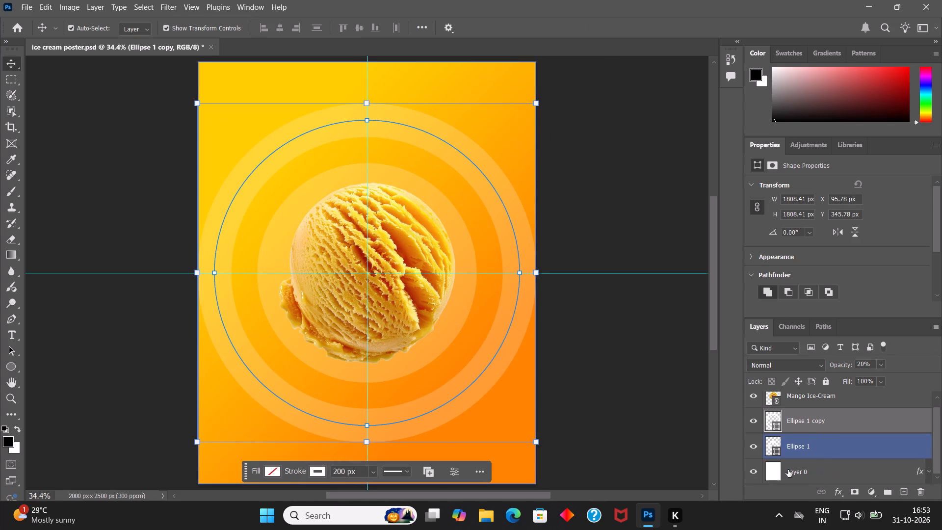
{"action": "left_click", "coordinate": [805, 469]}
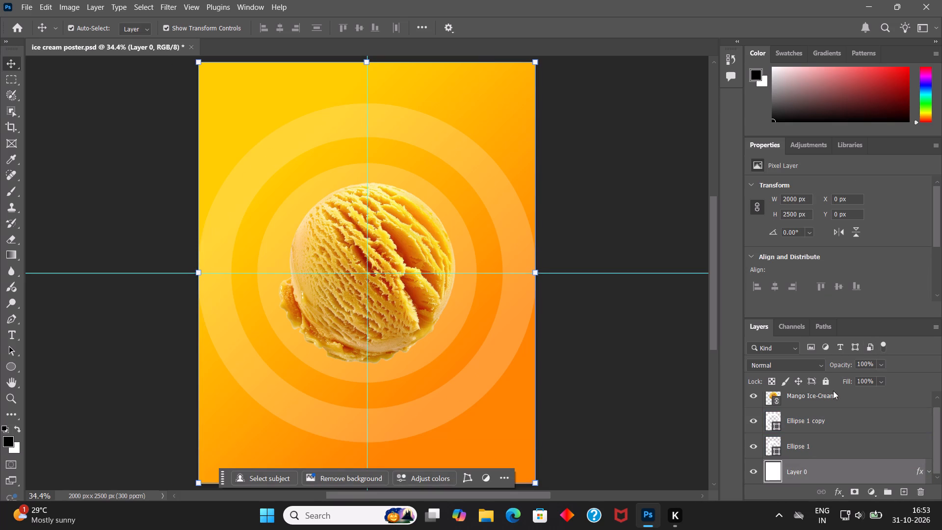
{"action": "left_click", "coordinate": [826, 382]}
Deselect all layers and save the poster document.
{"action": "left_click", "coordinate": [597, 390]}
{"action": "key", "text": "ctrl+s"}
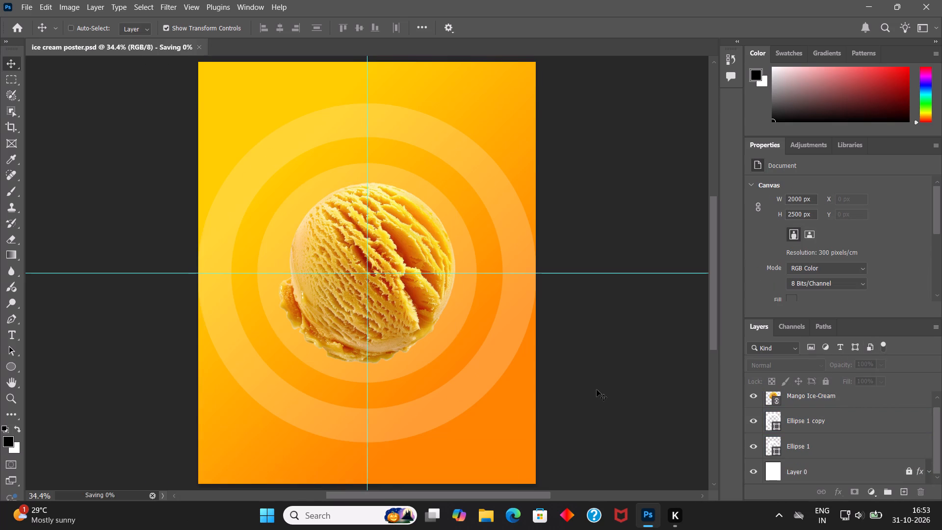
Duplicate the Ellipse 1 copy ring layer directly above itself, below the Mango Ice-Cream layer.
{"action": "left_click", "coordinate": [824, 423]}
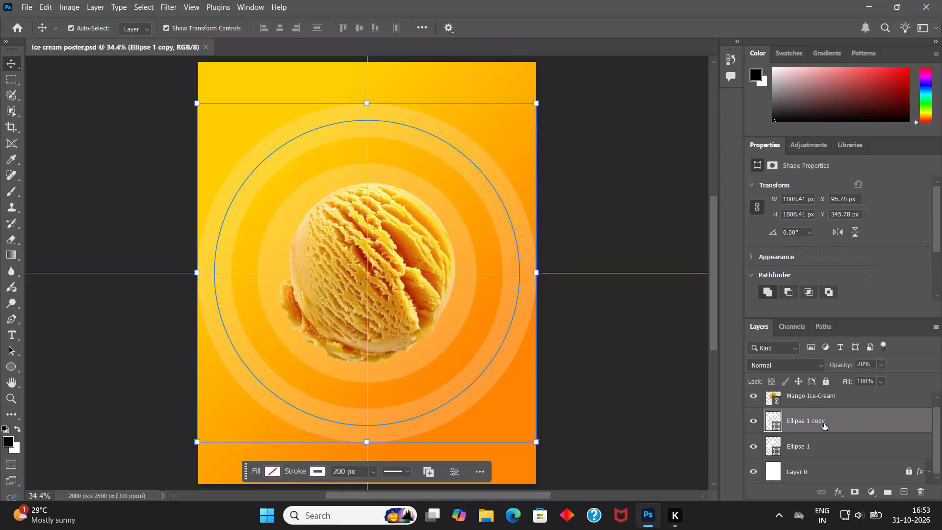
{"action": "left_click_drag", "start_coordinate": [824, 423], "coordinate": [821, 406], "text": "alt"}
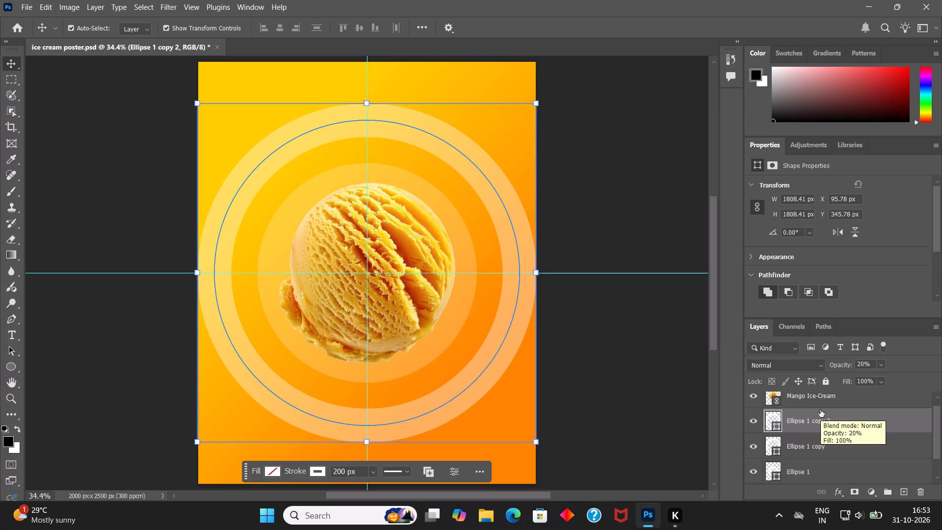
{"action": "left_click", "coordinate": [831, 424]}
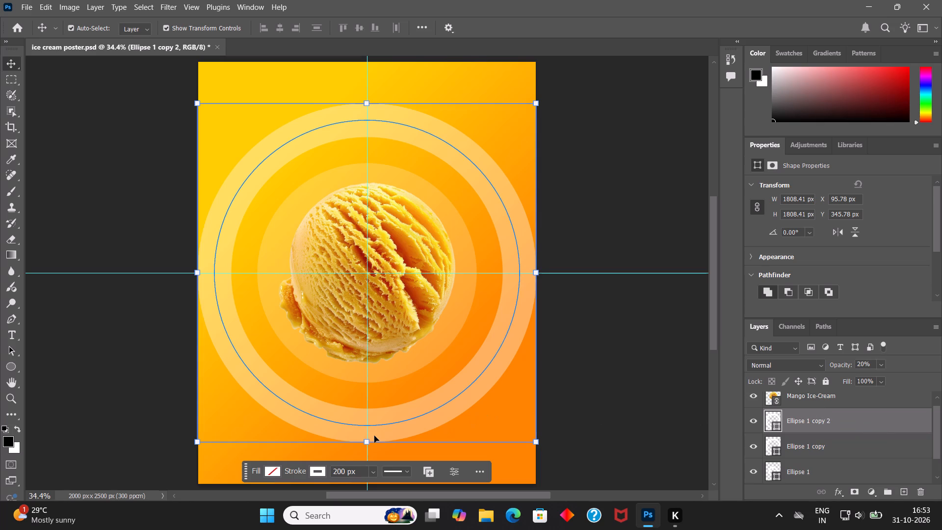
Scale the new ring copy proportionally from its centre to about 145%, so the third ring extends past the canvas edges.
{"action": "scroll", "coordinate": [374, 436], "scroll_direction": "down", "scroll_amount": 2, "text": "alt"}
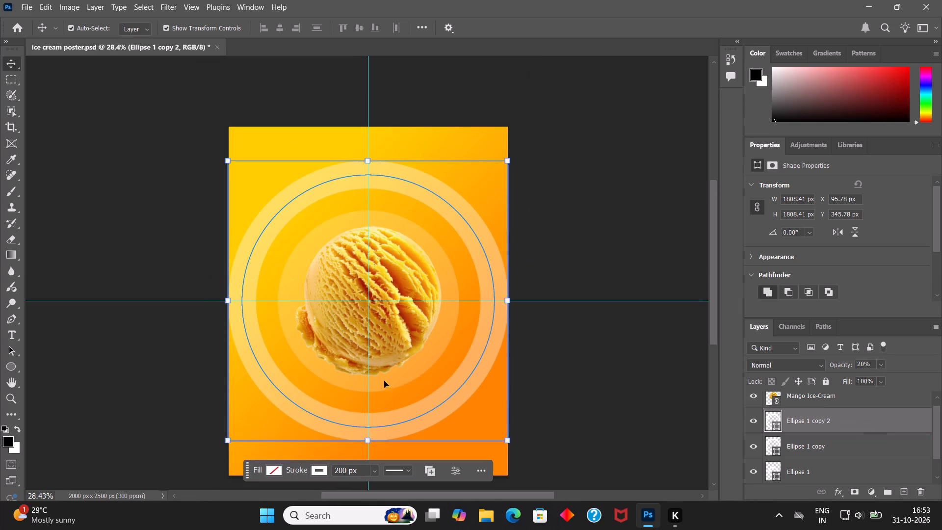
{"action": "key", "text": "space"}
{"action": "key", "text": "space"}
{"action": "key", "text": "space"}
{"action": "key", "text": "space"}
{"action": "key", "text": "space"}
{"action": "key", "text": "space"}
{"action": "key", "text": "space"}
{"action": "key", "text": "space"}
{"action": "key", "text": "space"}
{"action": "key", "text": "space"}
{"action": "key", "text": "space"}
{"action": "key", "text": "space"}
{"action": "left_click_drag", "start_coordinate": [384, 381], "coordinate": [387, 344]}
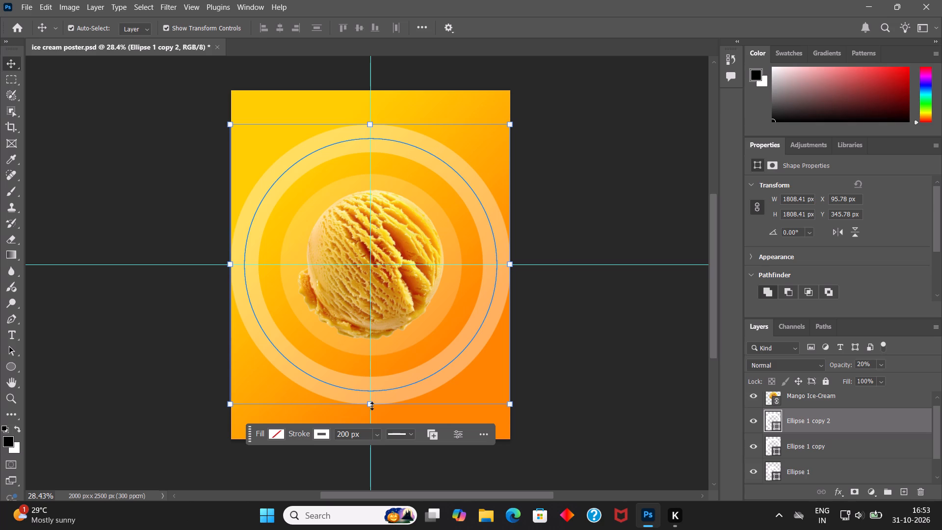
{"action": "left_click_drag", "start_coordinate": [372, 406], "coordinate": [375, 450], "text": "alt"}
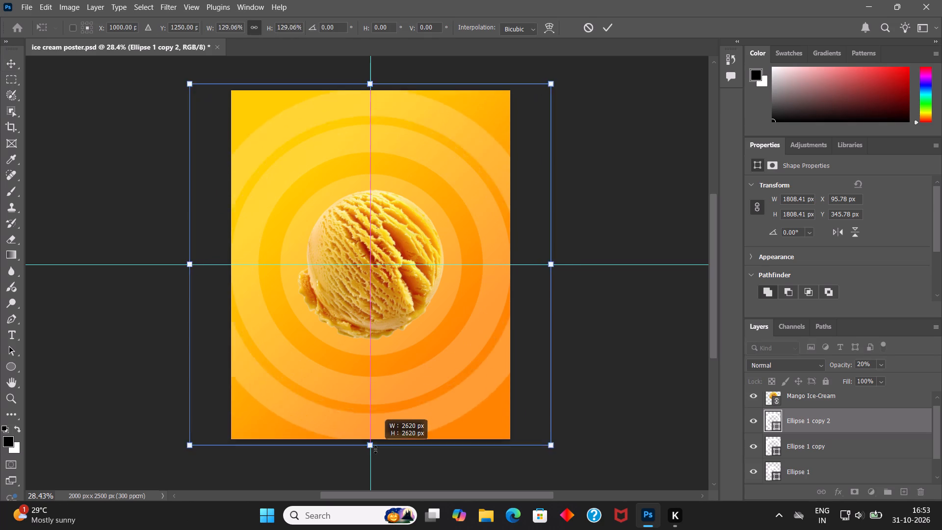
{"action": "left_click_drag", "start_coordinate": [375, 450], "coordinate": [378, 467], "text": "alt"}
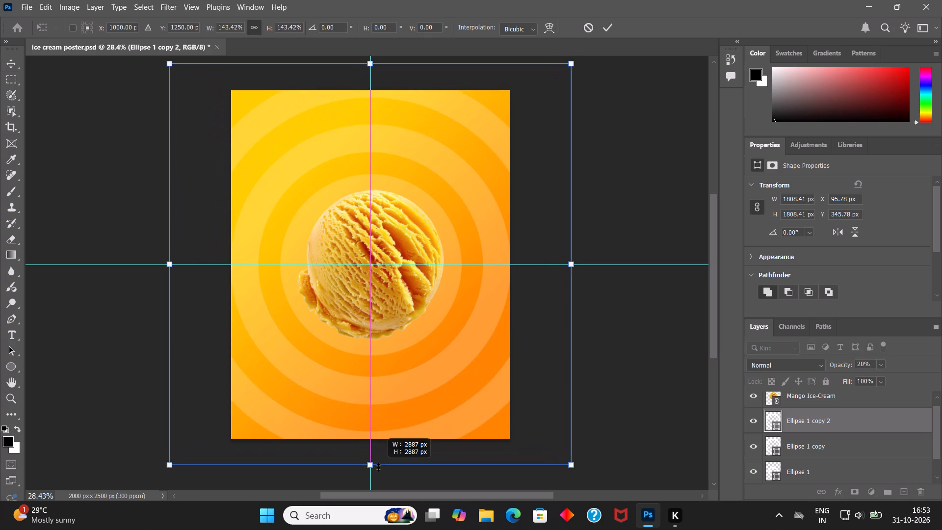
{"action": "left_click_drag", "start_coordinate": [378, 467], "coordinate": [378, 469], "text": "alt"}
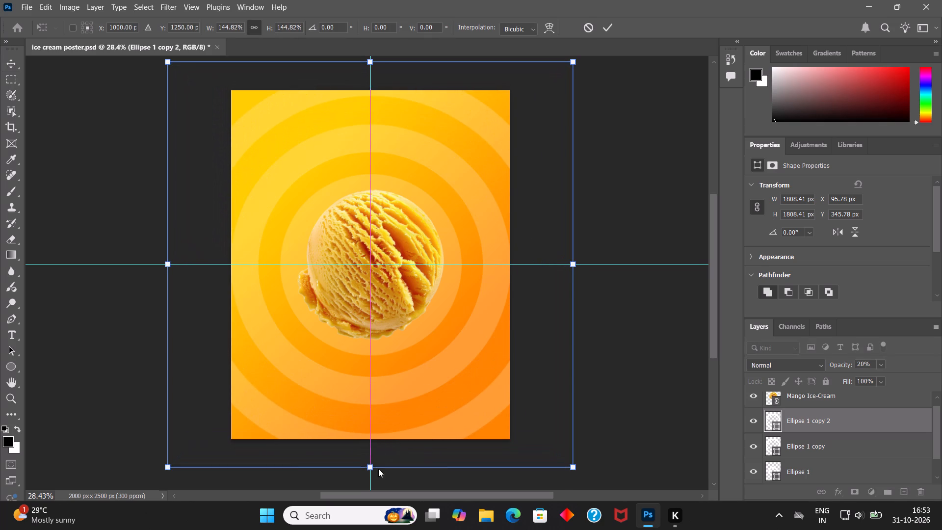
{"action": "left_click", "coordinate": [602, 32]}
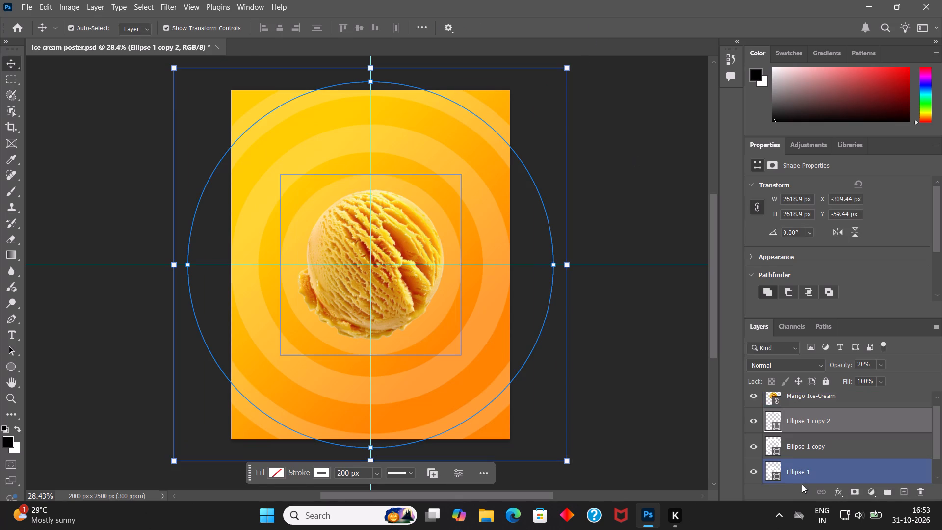
Deselect the ring layer and save the poster document.
{"action": "scroll", "coordinate": [811, 469], "scroll_direction": "down", "scroll_amount": 10}
{"action": "left_click", "coordinate": [807, 472]}
{"action": "left_click", "coordinate": [668, 410]}
{"action": "key", "text": "ctrl+s"}
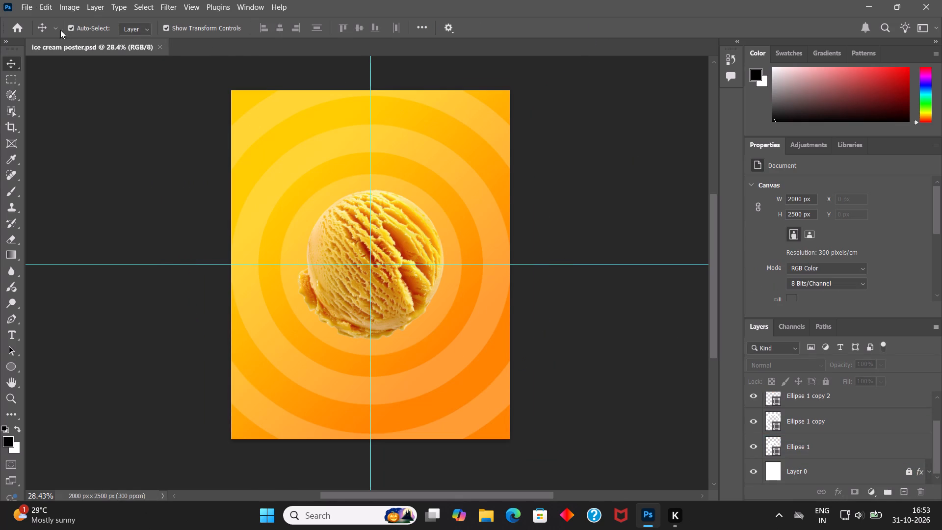
Place the Mango Slice image as a linked object from the Assets folder of Photoshop - Modern Ice Cream Poster.
{"action": "left_click", "coordinate": [23, 0]}
{"action": "left_click", "coordinate": [110, 242]}
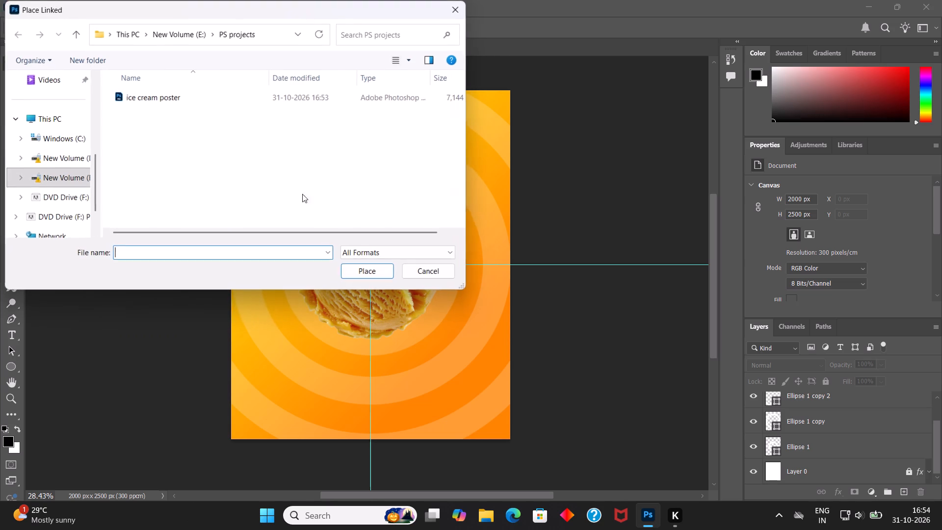
{"action": "left_click", "coordinate": [190, 29]}
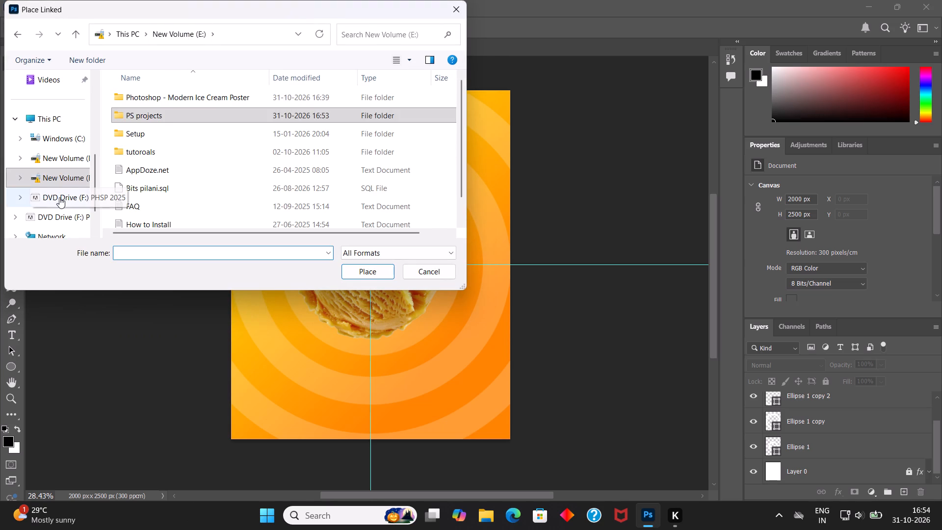
{"action": "scroll", "coordinate": [137, 185], "scroll_direction": "up", "scroll_amount": 2}
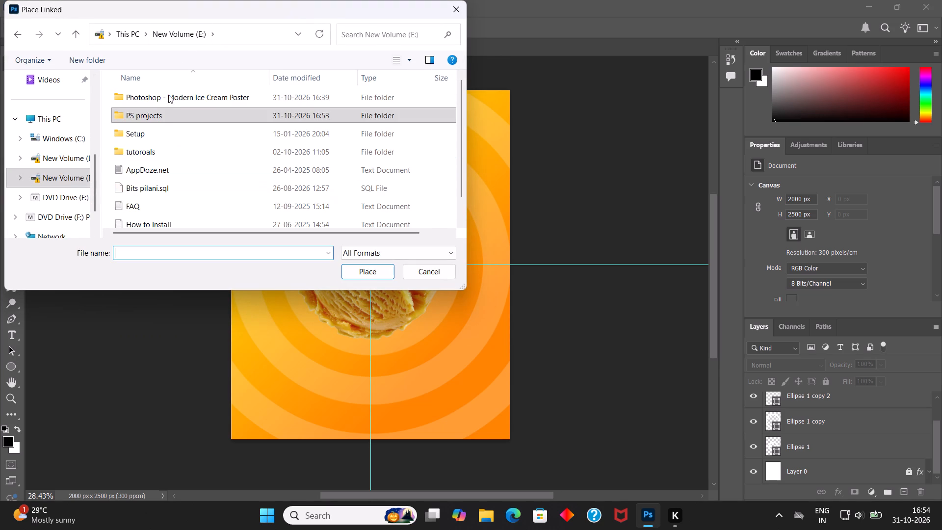
{"action": "double_click", "coordinate": [168, 95]}
{"action": "double_click", "coordinate": [167, 102]}
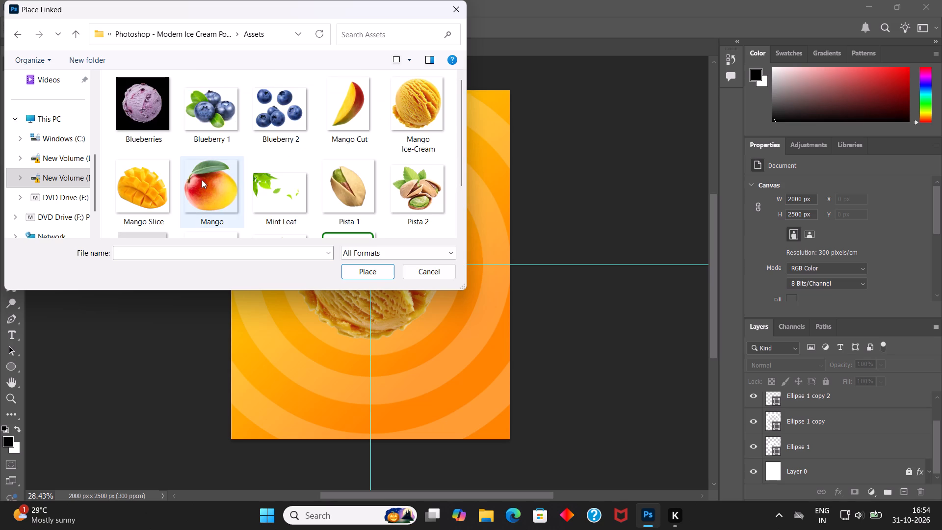
{"action": "double_click", "coordinate": [155, 186]}
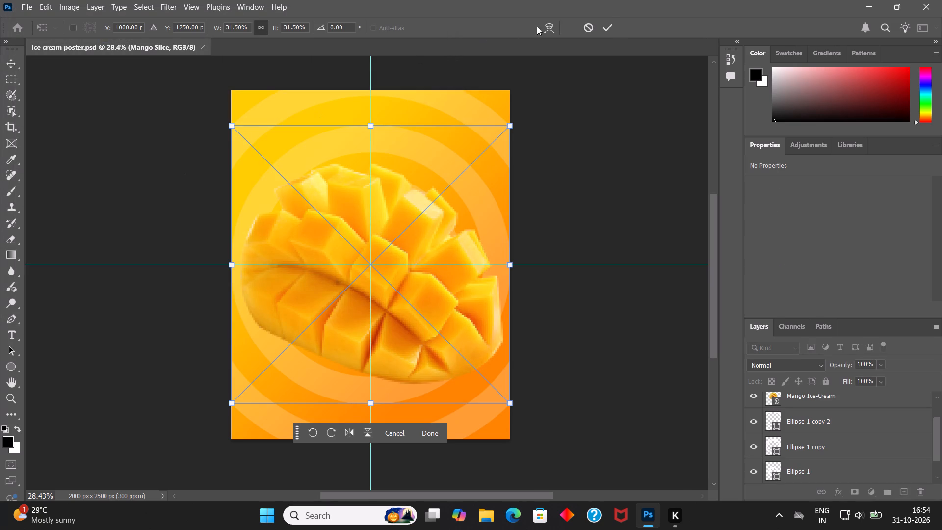
{"action": "left_click", "coordinate": [608, 27]}
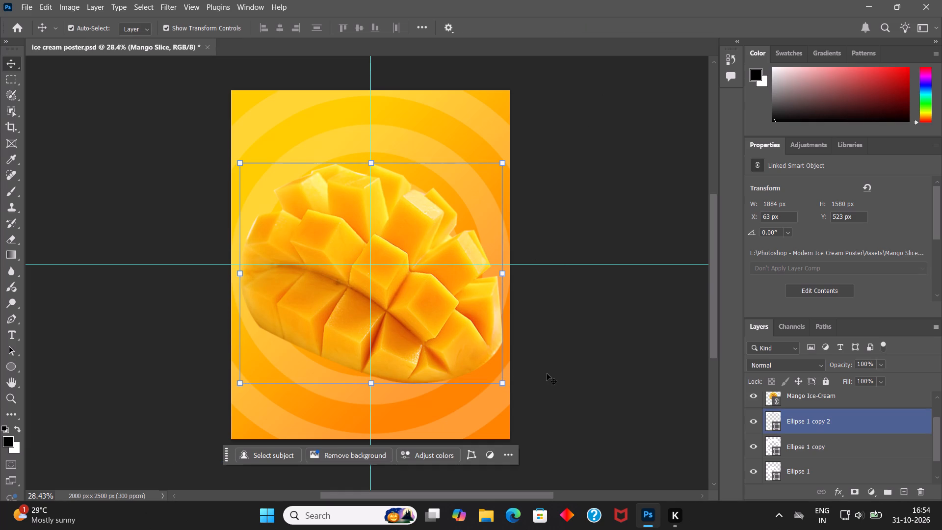
Rotate the placed mango slice to -60 degrees.
{"action": "left_click", "coordinate": [502, 382]}
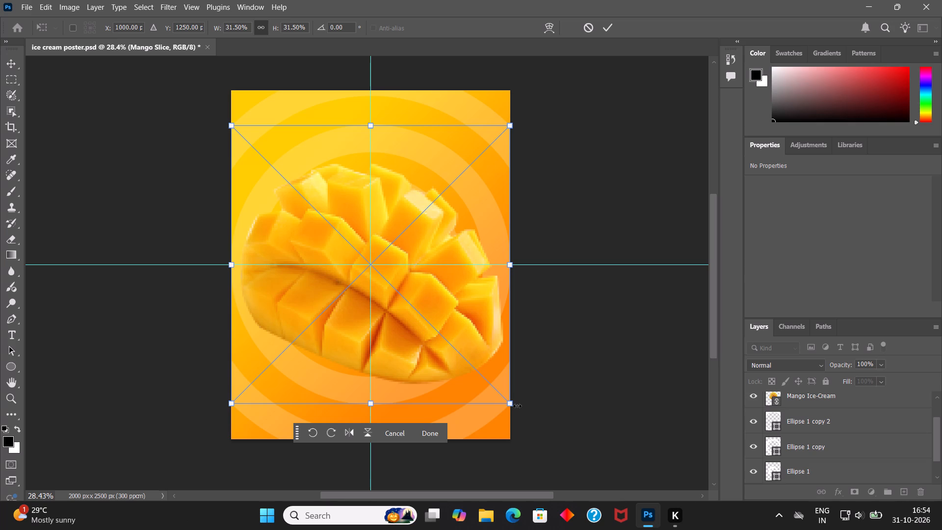
{"action": "left_click_drag", "start_coordinate": [519, 410], "coordinate": [525, 265]}
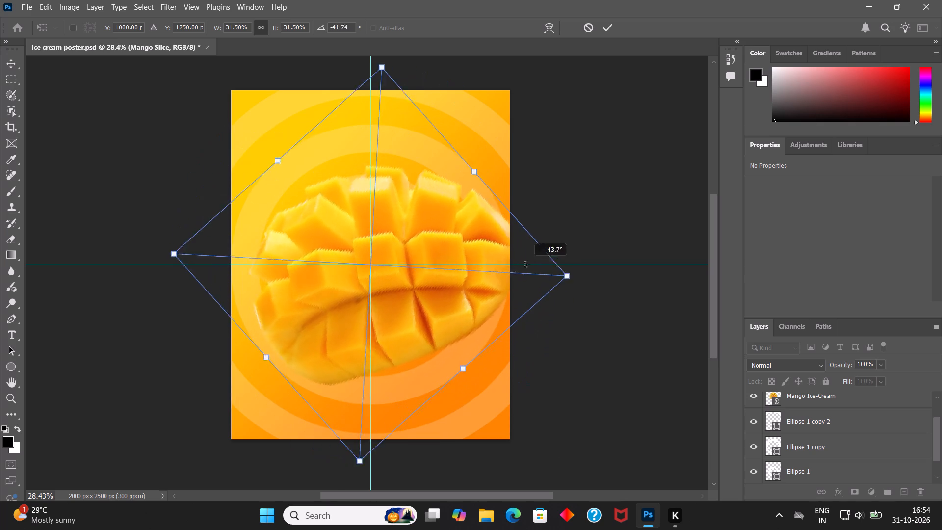
{"action": "left_click_drag", "start_coordinate": [525, 265], "coordinate": [525, 252]}
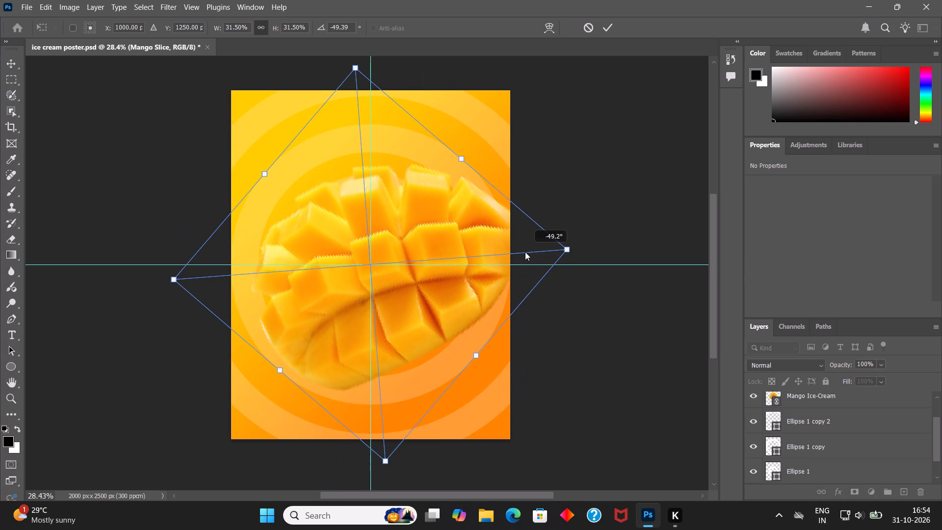
{"action": "left_click_drag", "start_coordinate": [525, 252], "coordinate": [523, 226]}
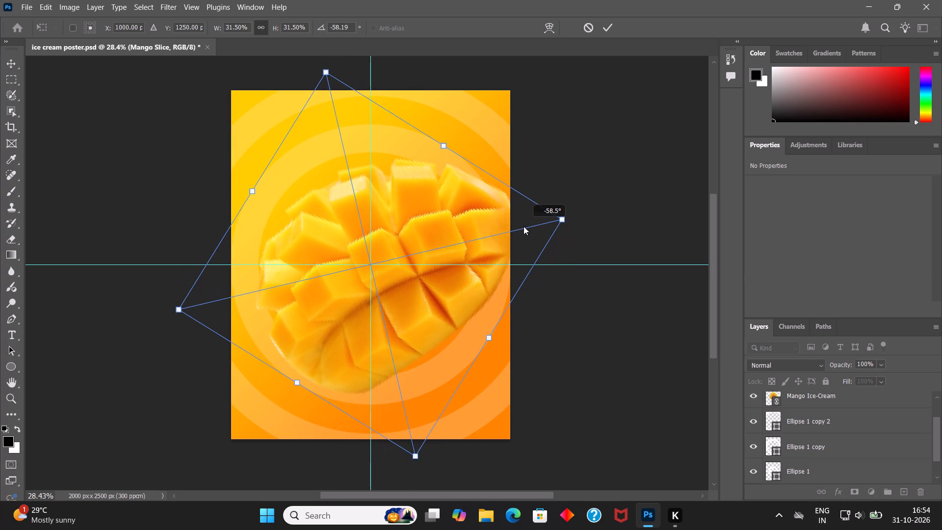
{"action": "left_click_drag", "start_coordinate": [523, 226], "coordinate": [523, 222]}
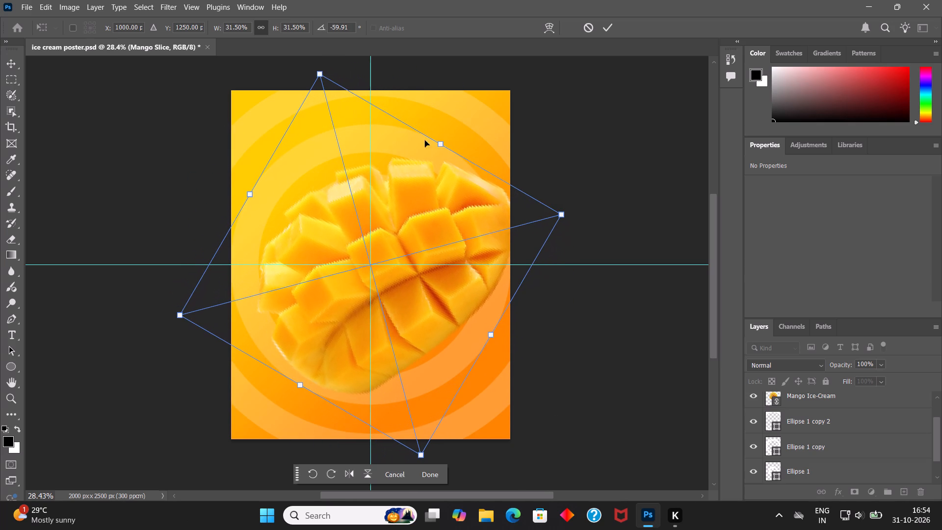
{"action": "left_click", "coordinate": [347, 21]}
{"action": "left_click", "coordinate": [347, 23]}
{"action": "key", "text": "ctrl+a"}
{"action": "key", "text": "minus"}
{"action": "type", "text": "60"}
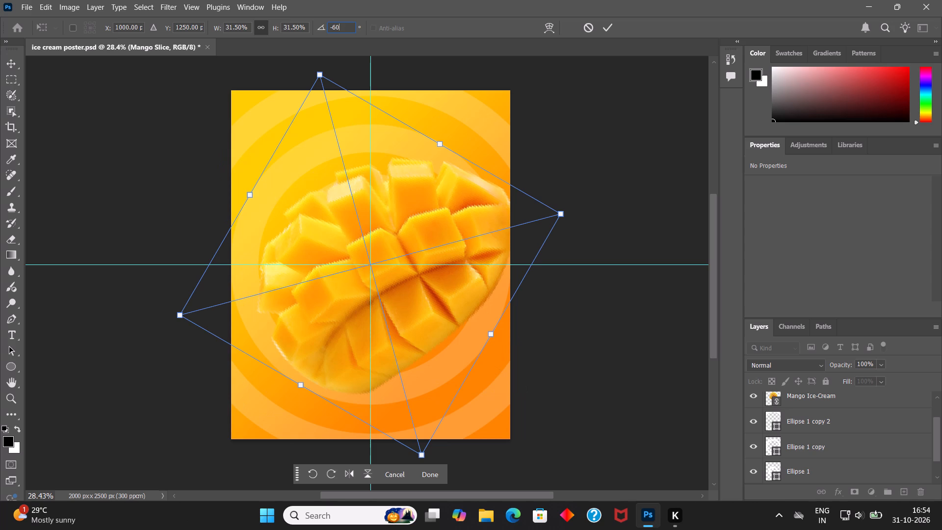
{"action": "left_click", "coordinate": [608, 31]}
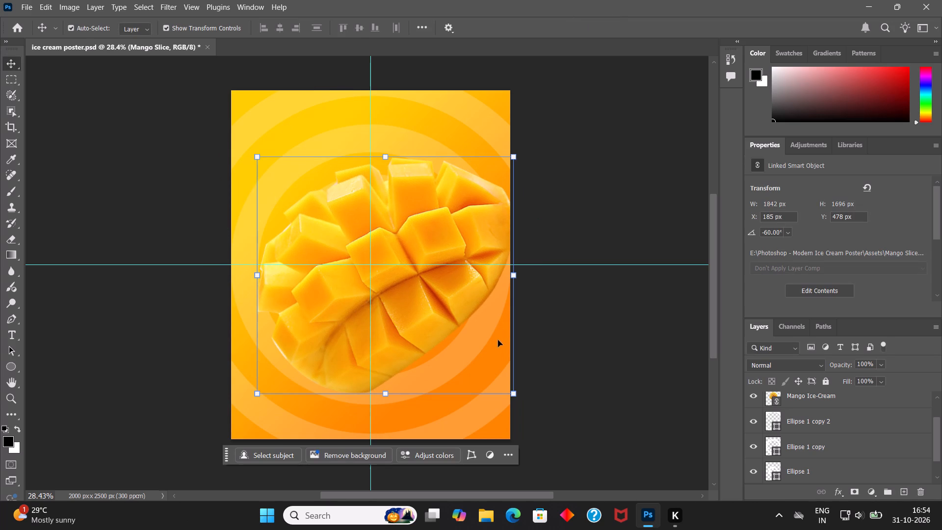
Scale the mango slice down to about 5.23% and position it above the scoop's upper-right side, at about X 1329, Y 445 px.
{"action": "left_click_drag", "start_coordinate": [516, 396], "coordinate": [493, 361], "text": "alt"}
{"action": "left_click_drag", "start_coordinate": [421, 456], "coordinate": [408, 355], "text": "alt"}
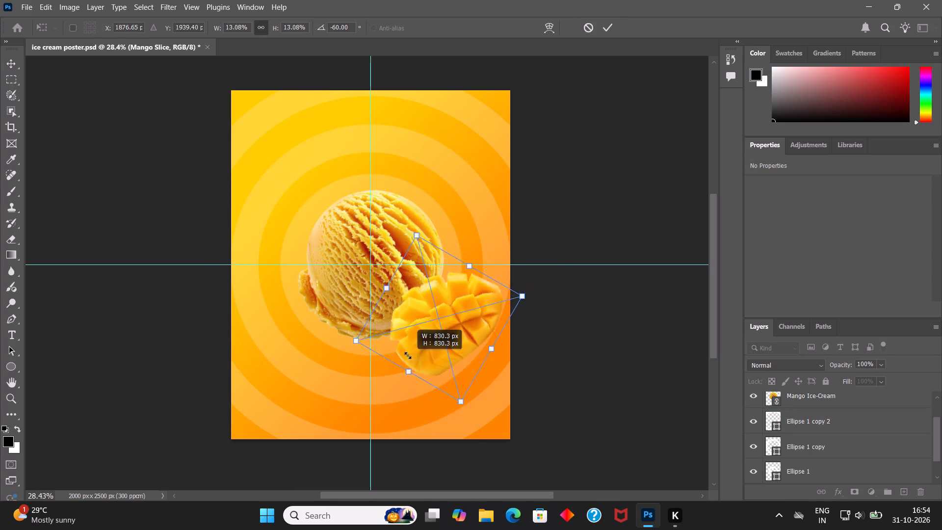
{"action": "left_click_drag", "start_coordinate": [408, 355], "coordinate": [407, 322], "text": "alt"}
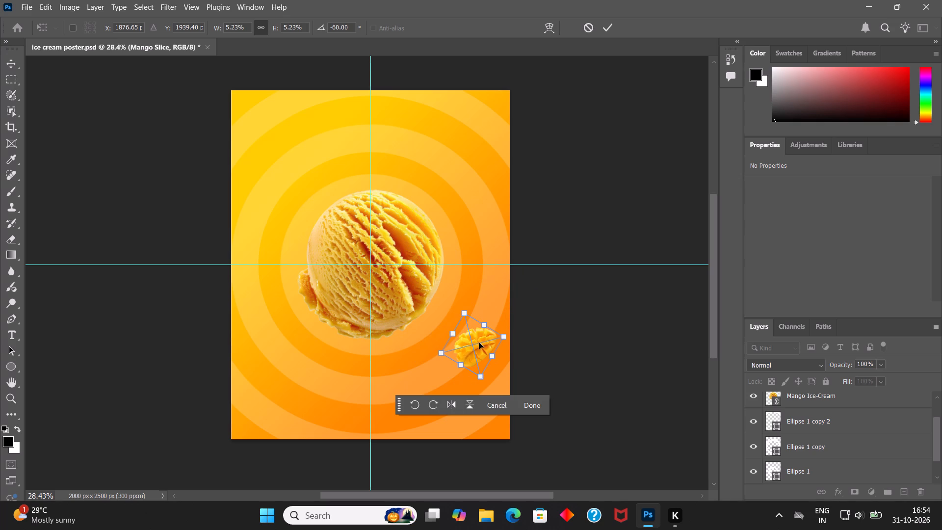
{"action": "left_click_drag", "start_coordinate": [479, 343], "coordinate": [441, 169]}
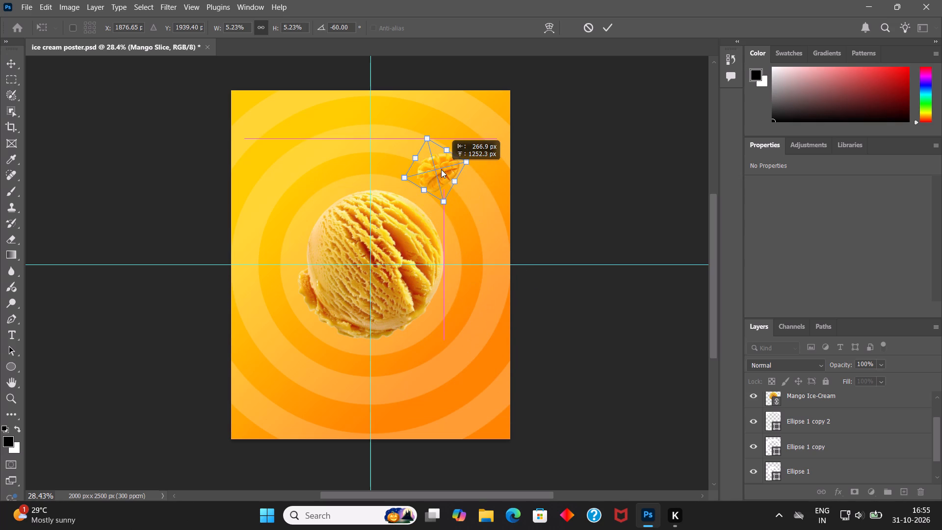
{"action": "left_click_drag", "start_coordinate": [441, 169], "coordinate": [438, 169]}
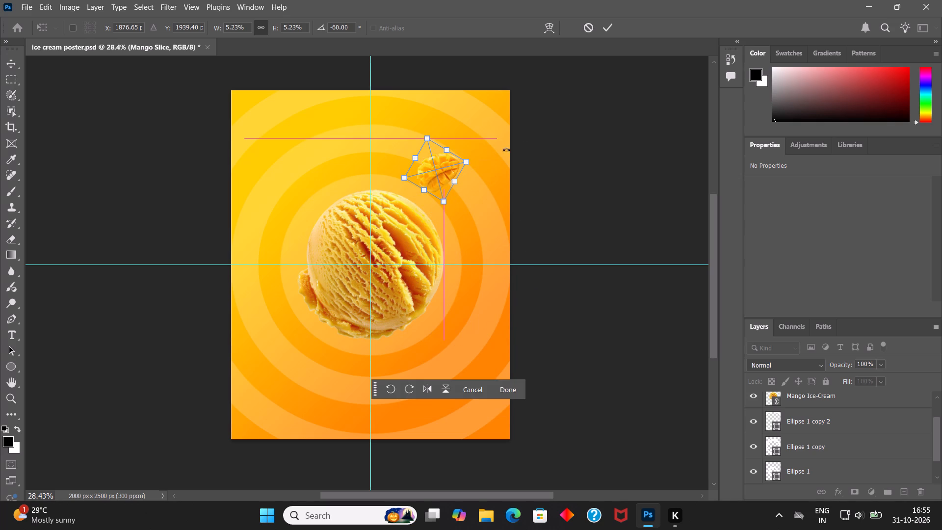
{"action": "left_click", "coordinate": [607, 26]}
{"action": "scroll", "coordinate": [794, 448], "scroll_direction": "down", "scroll_amount": 5}
{"action": "left_click", "coordinate": [805, 476]}
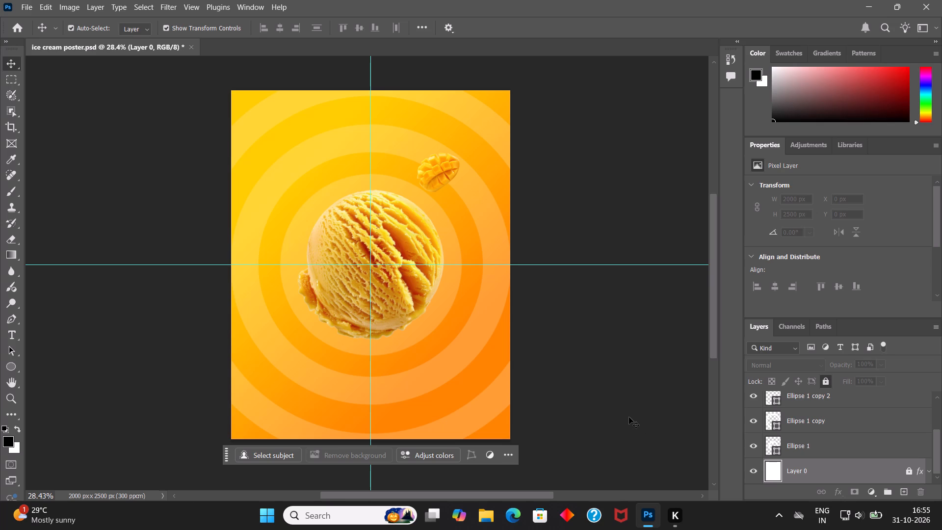
Move the mango slice slightly down and left, closer to the scoop, and save the poster with nothing selected.
{"action": "left_click", "coordinate": [443, 178]}
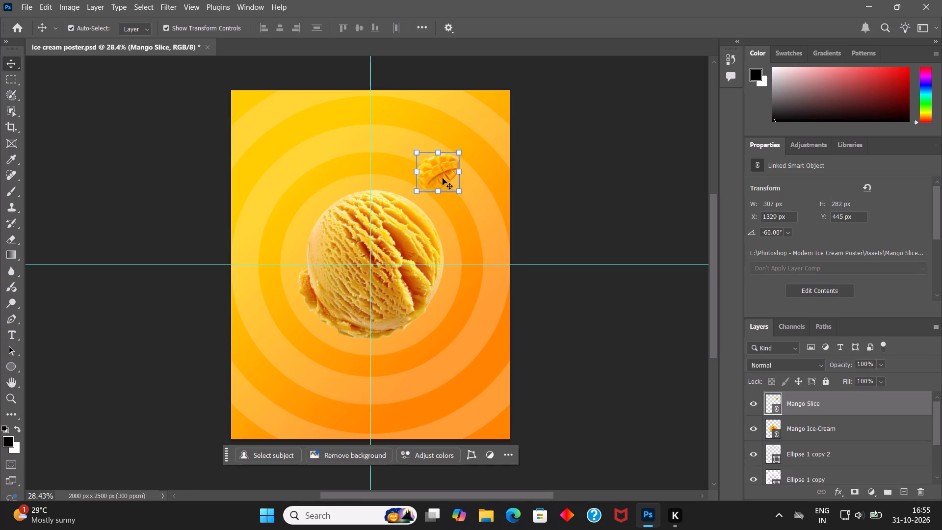
{"action": "left_click_drag", "start_coordinate": [443, 171], "coordinate": [438, 179]}
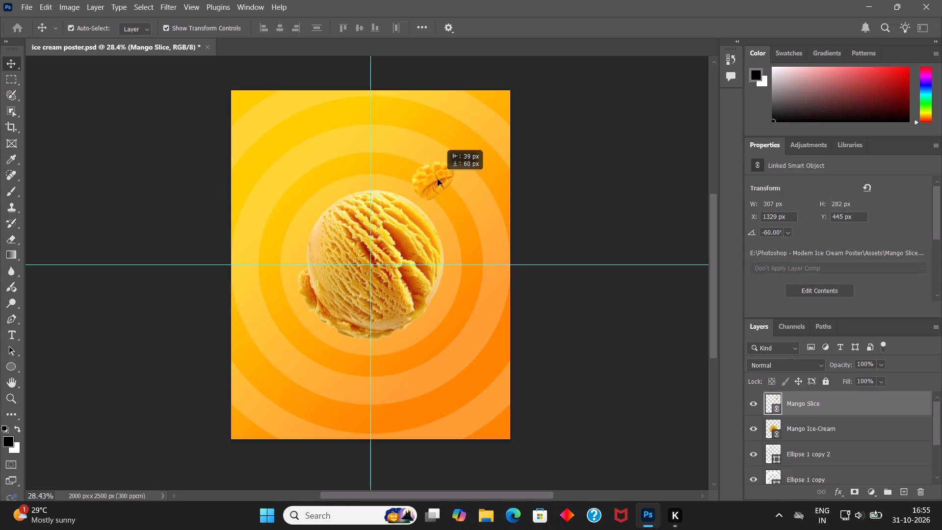
{"action": "left_click_drag", "start_coordinate": [438, 179], "coordinate": [439, 181]}
{"action": "scroll", "coordinate": [821, 452], "scroll_direction": "down", "scroll_amount": 6}
{"action": "left_click", "coordinate": [812, 482]}
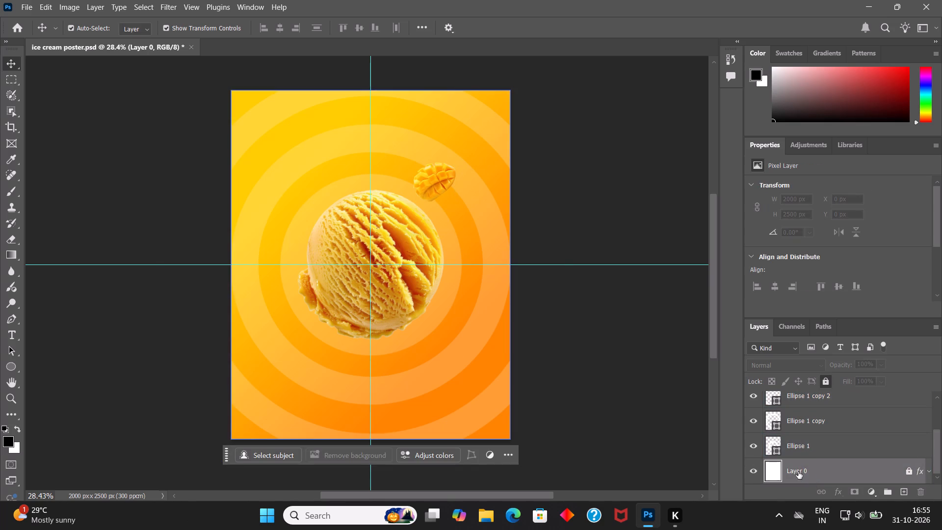
{"action": "left_click", "coordinate": [670, 398]}
{"action": "key", "text": "ctrl+s"}
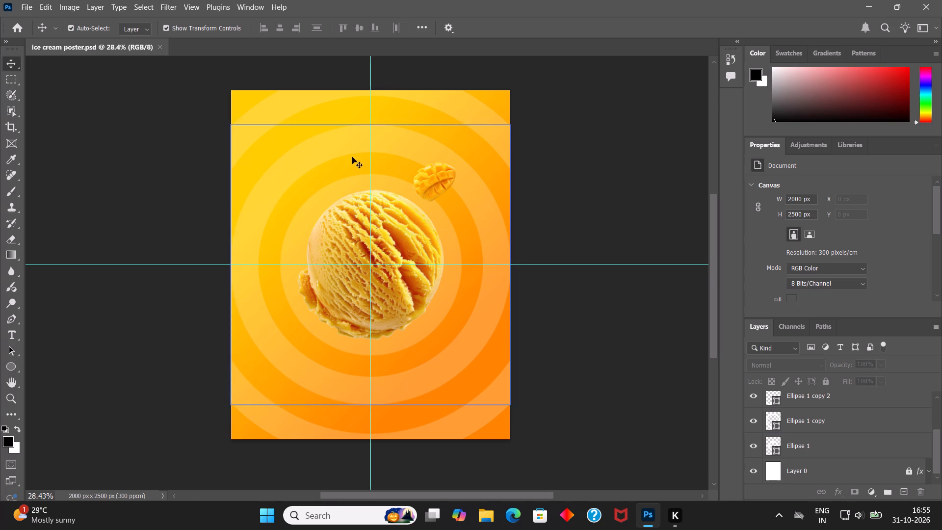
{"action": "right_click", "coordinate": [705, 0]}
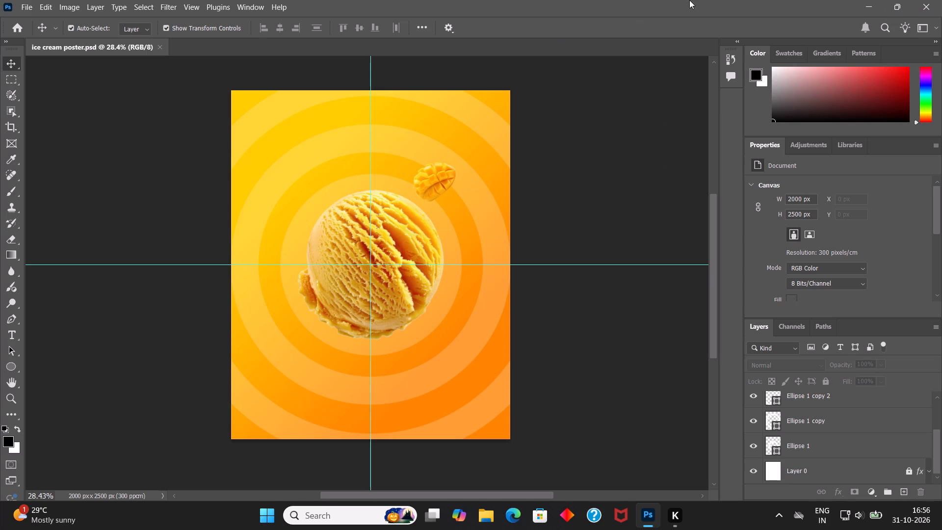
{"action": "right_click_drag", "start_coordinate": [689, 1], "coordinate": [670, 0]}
Enlarge the mango slice proportionally to about 380 x 350 px, keeping it beside the scoop's upper-right edge.
{"action": "left_click", "coordinate": [438, 180]}
{"action": "left_click", "coordinate": [456, 198]}
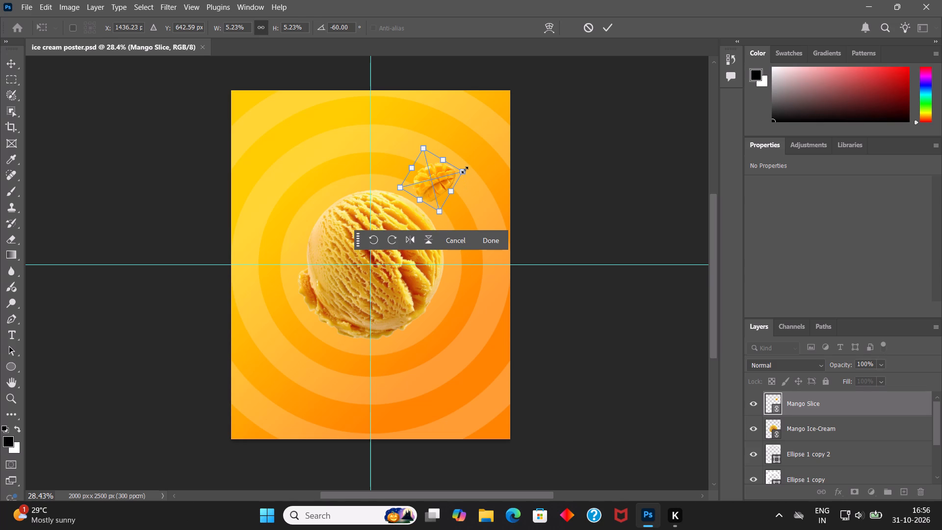
{"action": "left_click_drag", "start_coordinate": [465, 170], "coordinate": [472, 168], "text": "alt"}
{"action": "left_click", "coordinate": [602, 26]}
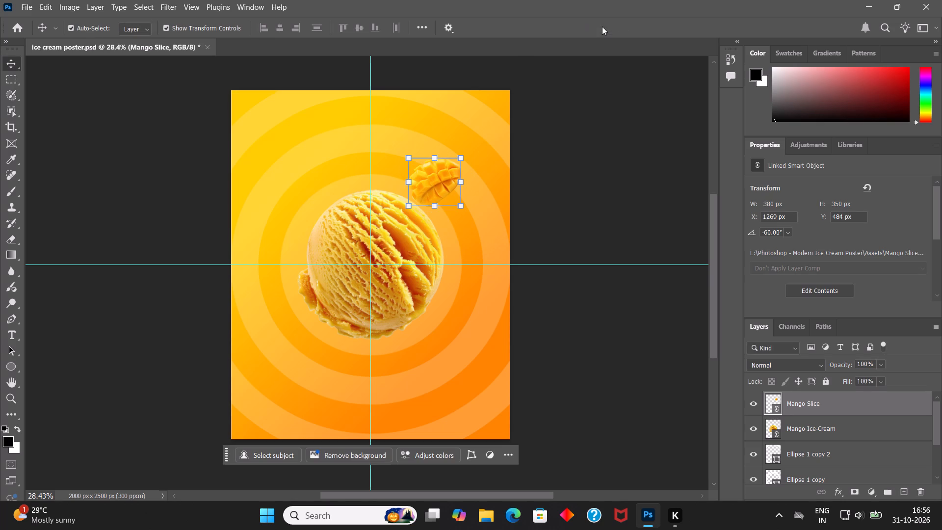
{"action": "scroll", "coordinate": [773, 405], "scroll_direction": "down", "scroll_amount": 5}
{"action": "left_click", "coordinate": [809, 468]}
{"action": "left_click", "coordinate": [661, 405]}
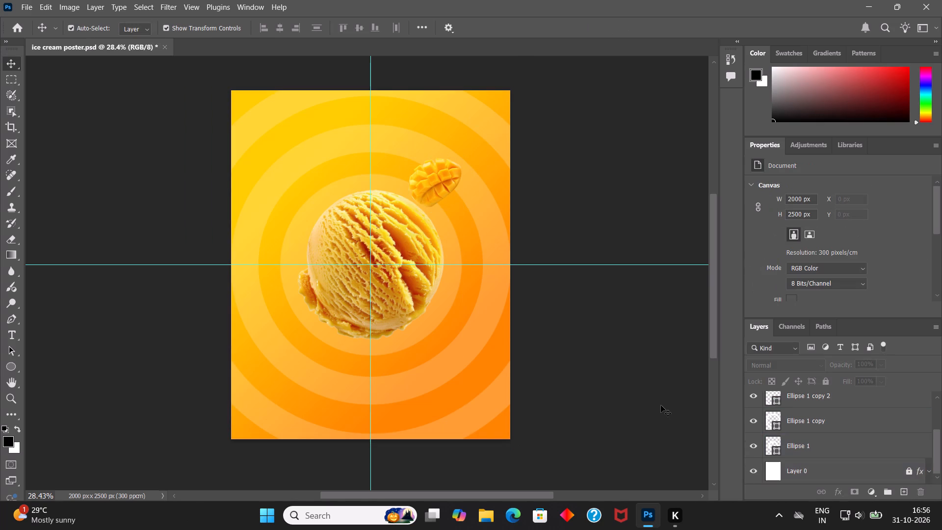
Shift the mango slice slightly up and right to about X 1290, Y 474 px, and save the poster.
{"action": "left_click", "coordinate": [439, 182]}
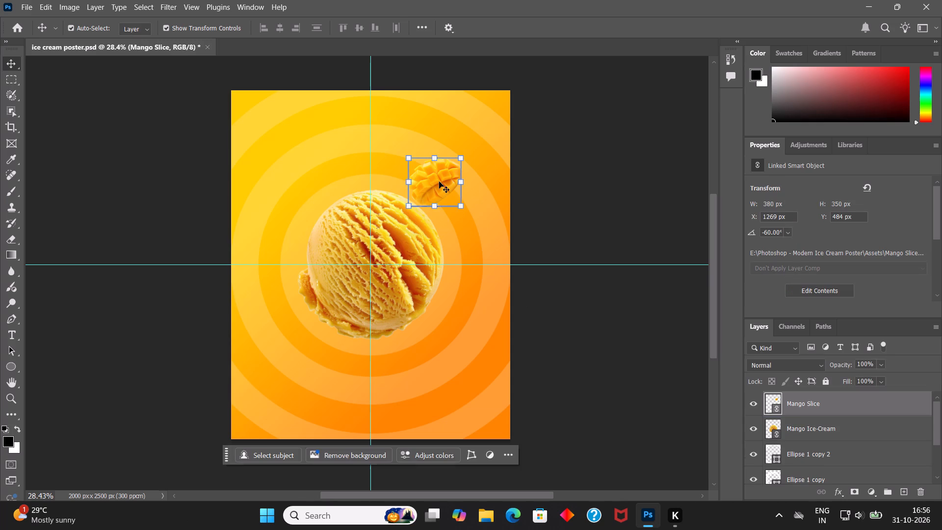
{"action": "left_click", "coordinate": [439, 182]}
{"action": "left_click", "coordinate": [592, 373]}
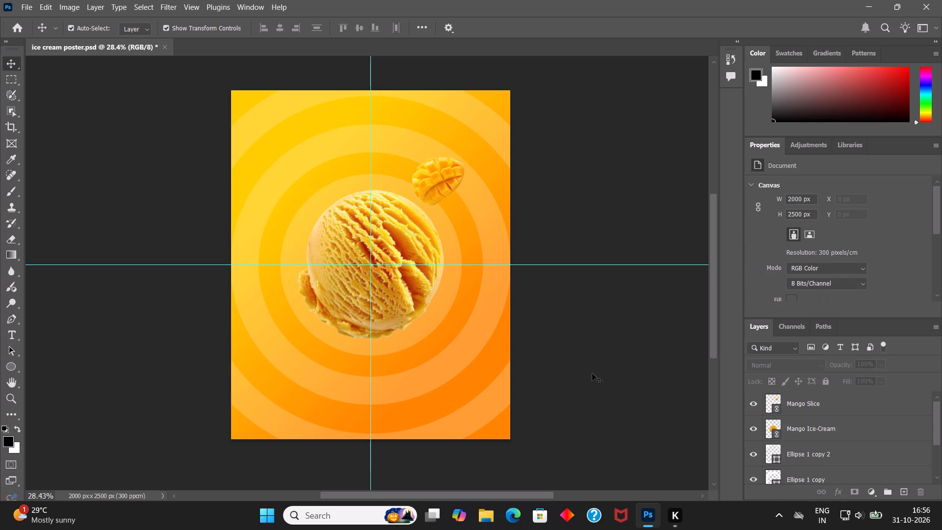
{"action": "key", "text": "ctrl+s"}
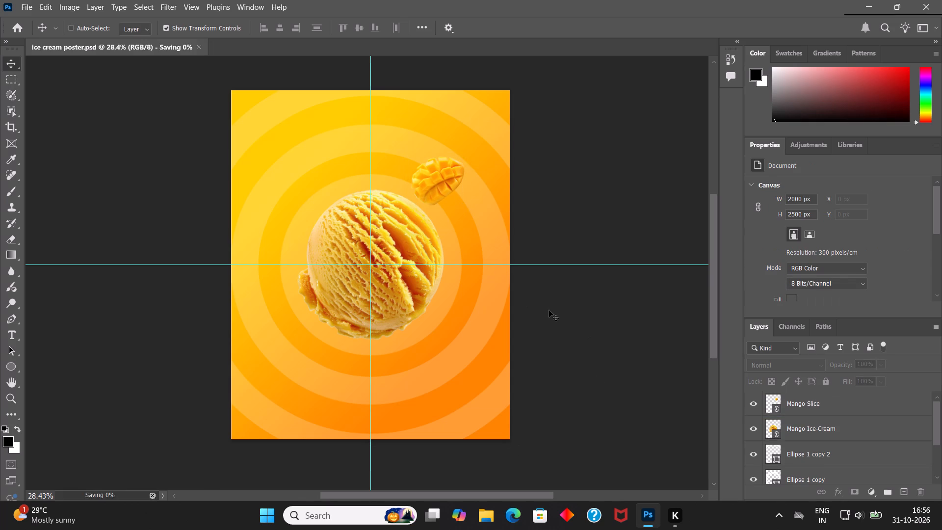
Duplicate the mango slice and place the copy beyond the scoop's upper-left side.
{"action": "left_click", "coordinate": [441, 192]}
{"action": "left_click_drag", "start_coordinate": [439, 189], "coordinate": [344, 186], "text": "alt"}
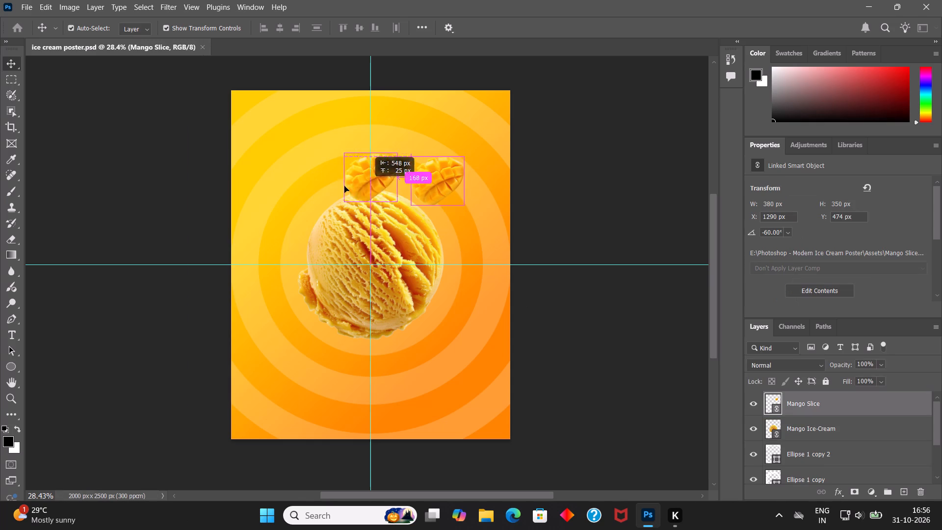
{"action": "left_click_drag", "start_coordinate": [344, 186], "coordinate": [292, 184], "text": "alt"}
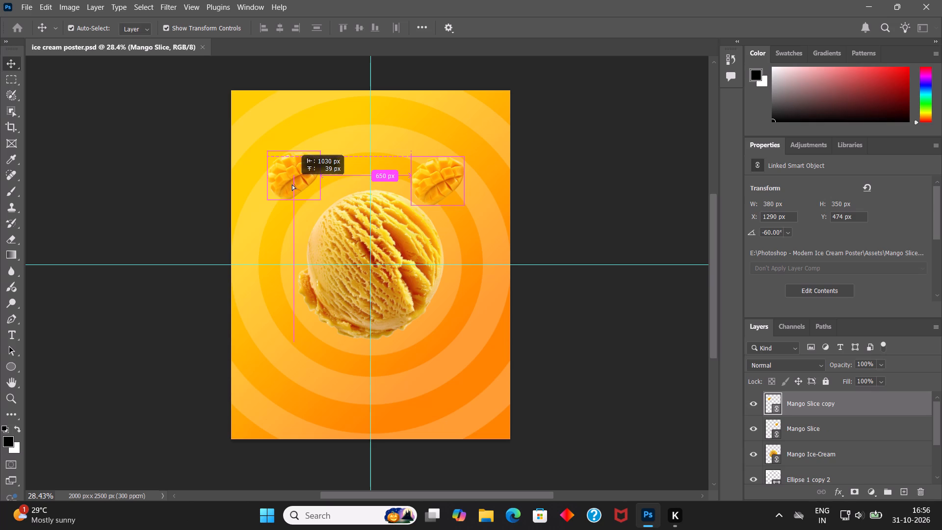
{"action": "left_click_drag", "start_coordinate": [292, 184], "coordinate": [287, 203], "text": "alt"}
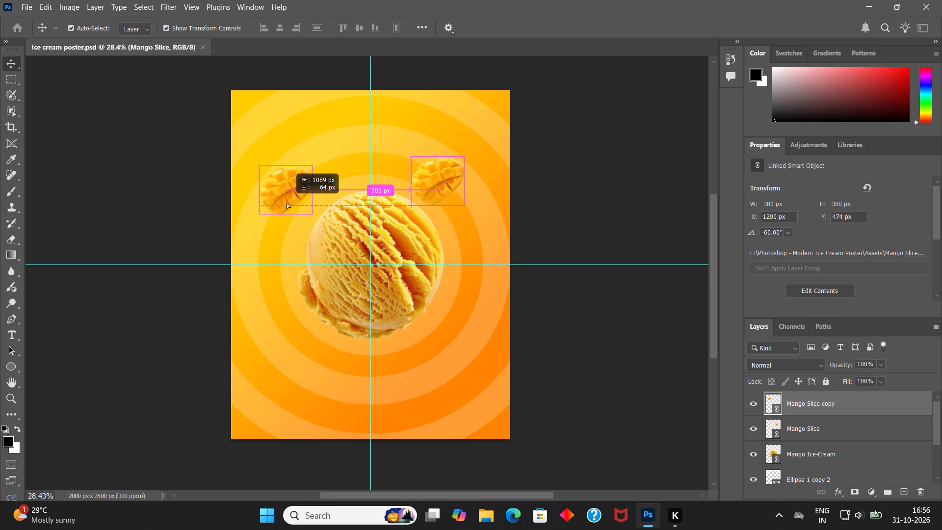
{"action": "left_click_drag", "start_coordinate": [287, 203], "coordinate": [287, 198], "text": "alt"}
Rotate the upper-left mango slice copy to about -69.9 degrees and move it closer to the scoop, to about X 289, Y 602 px.
{"action": "left_click", "coordinate": [312, 165]}
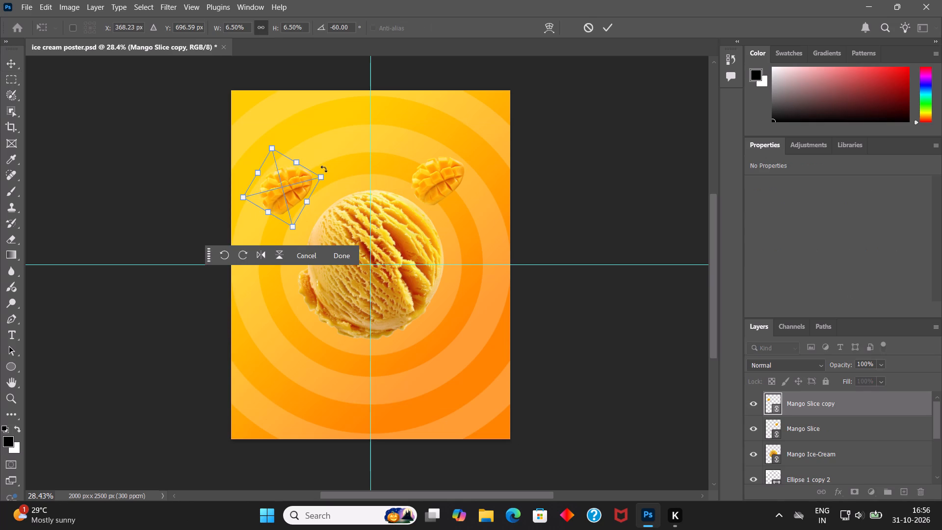
{"action": "left_click_drag", "start_coordinate": [325, 169], "coordinate": [313, 159]}
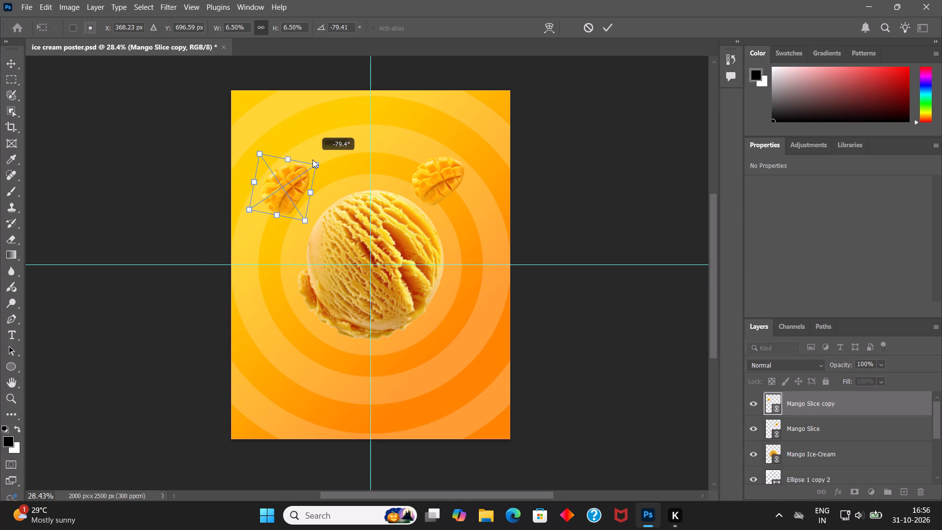
{"action": "left_click_drag", "start_coordinate": [313, 159], "coordinate": [312, 168]}
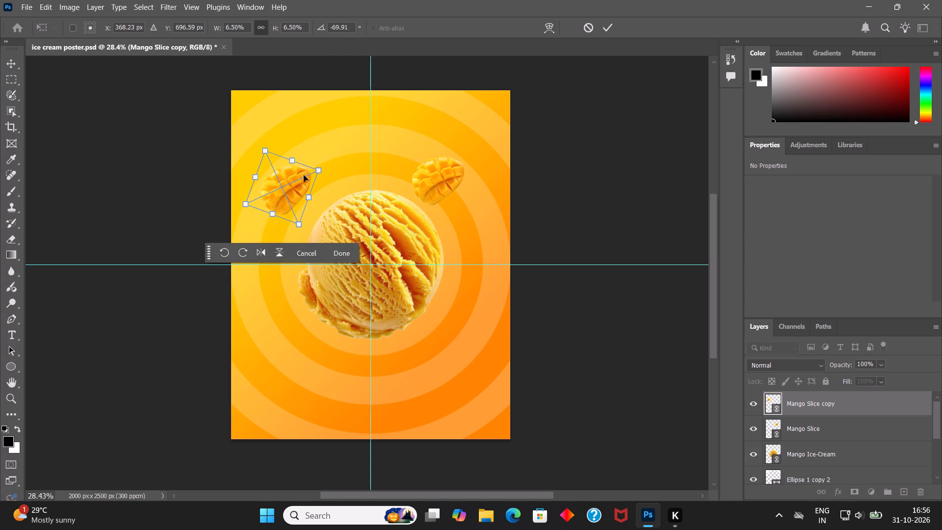
{"action": "left_click_drag", "start_coordinate": [294, 179], "coordinate": [302, 187]}
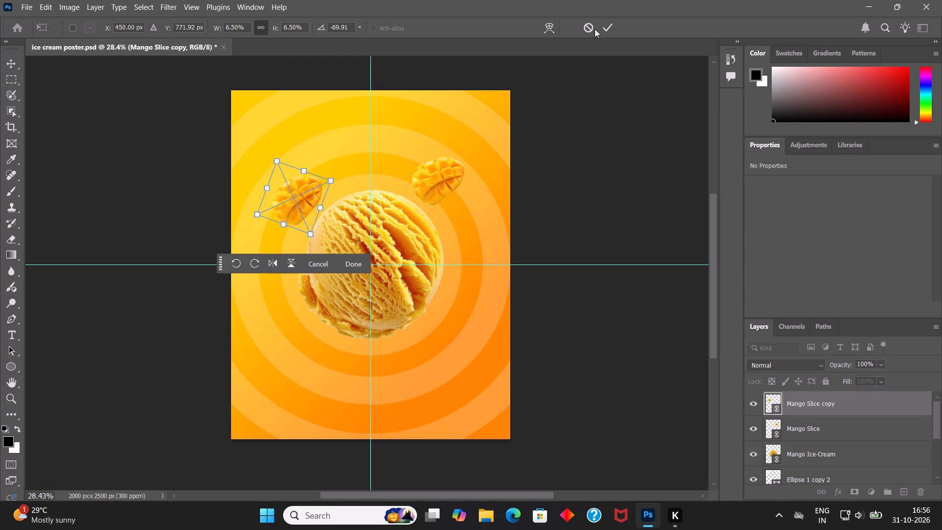
{"action": "left_click", "coordinate": [601, 31]}
Deselect the mango slice copy and save the poster document.
{"action": "scroll", "coordinate": [809, 402], "scroll_direction": "down", "scroll_amount": 9}
{"action": "left_click", "coordinate": [811, 467]}
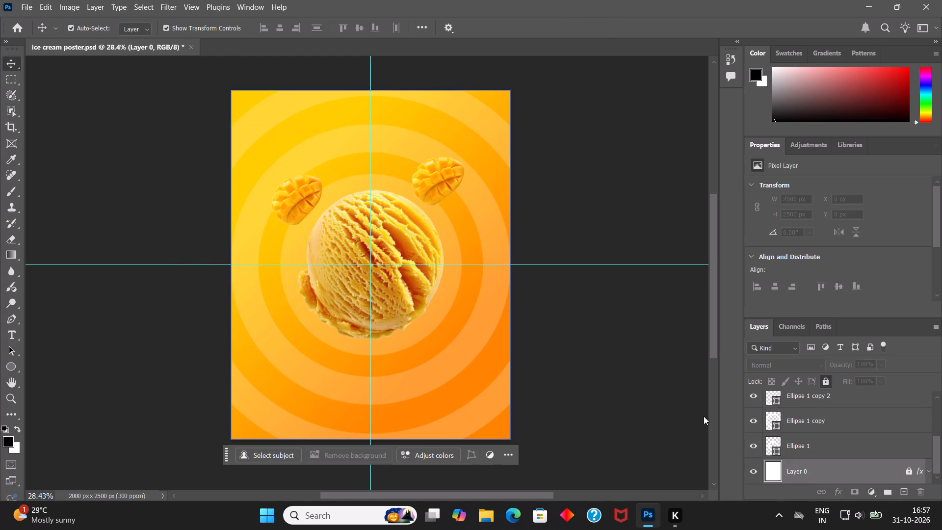
{"action": "left_click", "coordinate": [623, 370]}
{"action": "key", "text": "ctrl+s"}
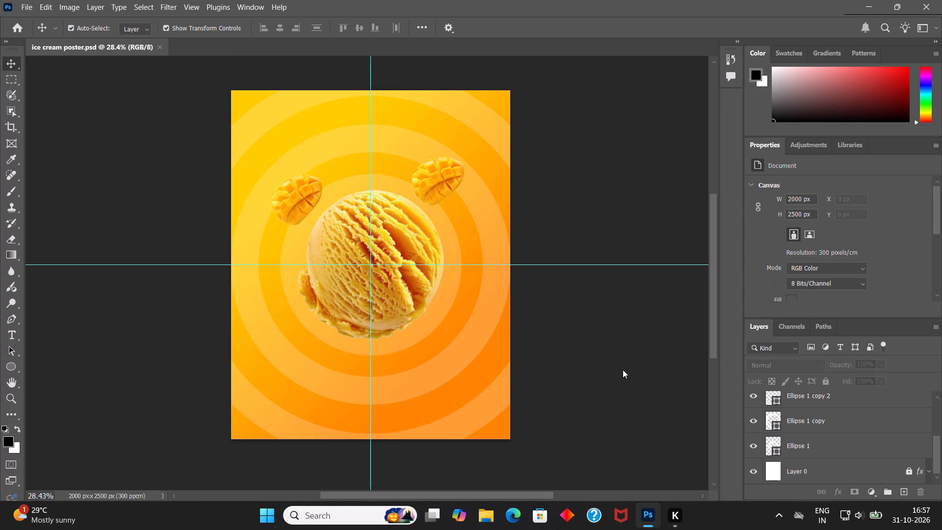
Duplicate the upper-left mango slice and place the copy below the scoop's lower-right side, at about X 1228, Y 1724 px.
{"action": "left_click", "coordinate": [293, 207]}
{"action": "left_click_drag", "start_coordinate": [293, 204], "coordinate": [438, 371], "text": "alt"}
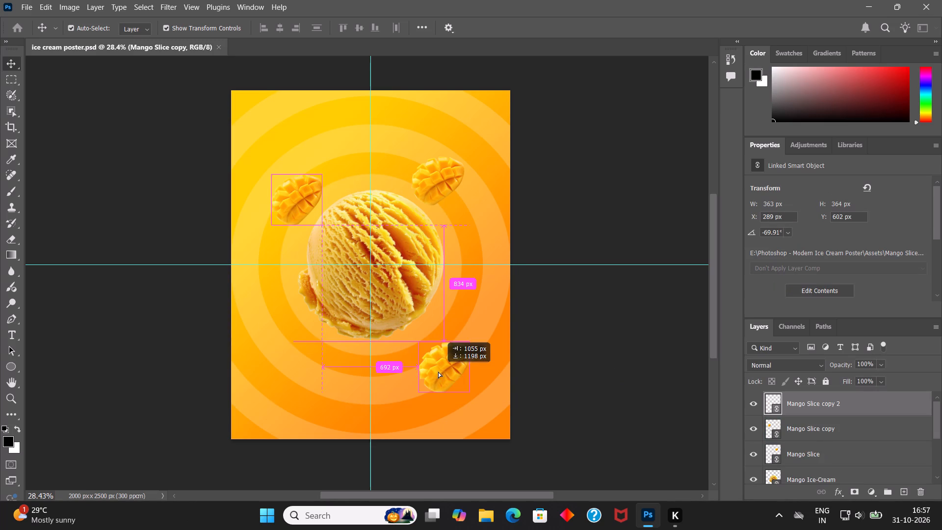
{"action": "left_click_drag", "start_coordinate": [438, 371], "coordinate": [424, 366], "text": "alt"}
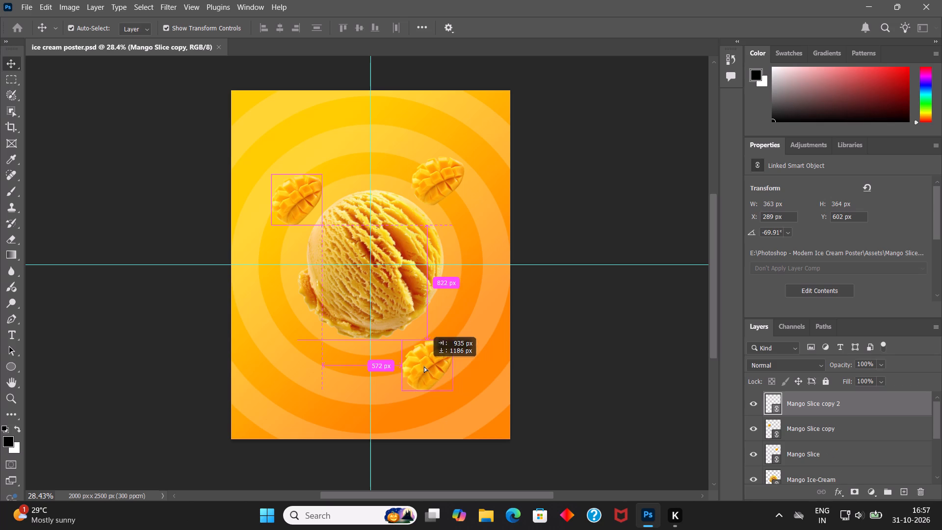
{"action": "left_click_drag", "start_coordinate": [424, 366], "coordinate": [424, 361], "text": "alt"}
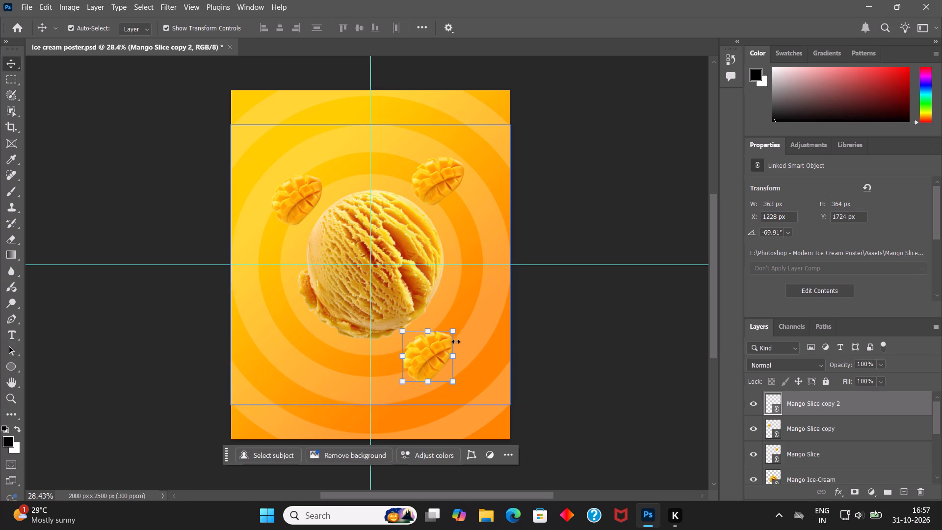
Rotate the lower-right mango slice copy to about -38.9 degrees and nudge it slightly down and left.
{"action": "left_click", "coordinate": [451, 333]}
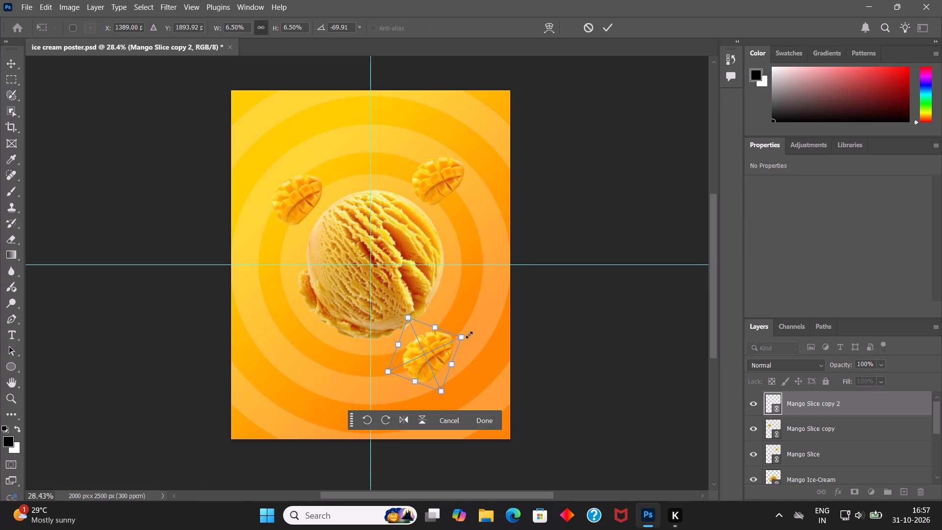
{"action": "left_click_drag", "start_coordinate": [468, 330], "coordinate": [477, 349]}
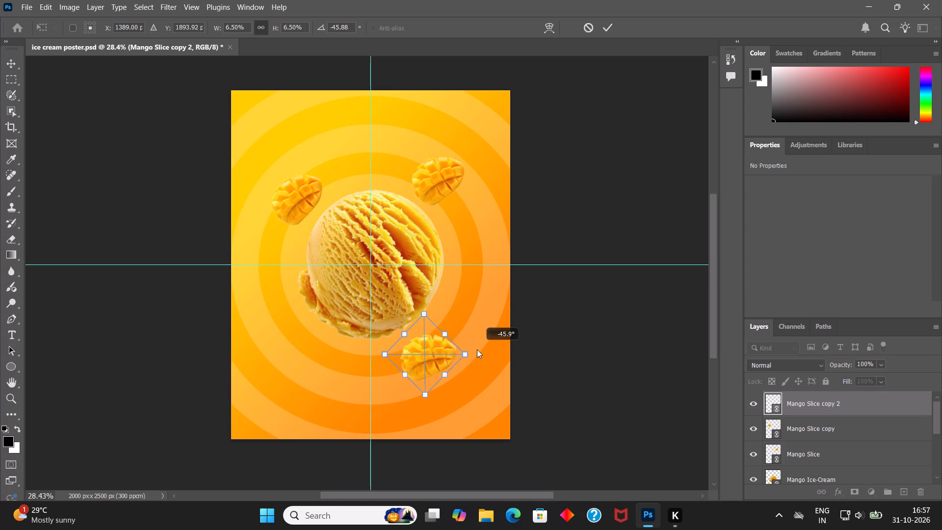
{"action": "left_click_drag", "start_coordinate": [477, 349], "coordinate": [478, 356]}
{"action": "left_click", "coordinate": [434, 351]}
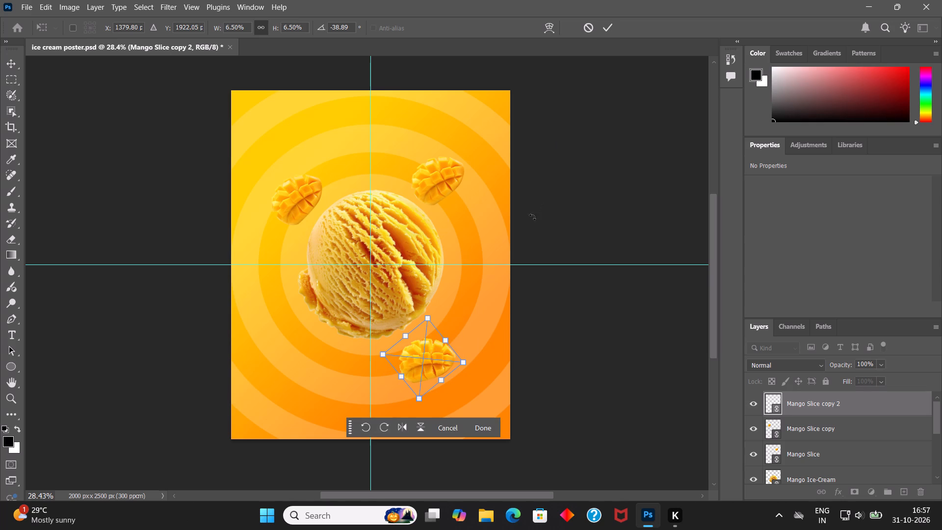
Scale the lower-right mango slice copy down to about 5.86%, reposition it at about X 1245, Y 1824 px, and deselect it.
{"action": "left_click", "coordinate": [465, 362], "text": "shift"}
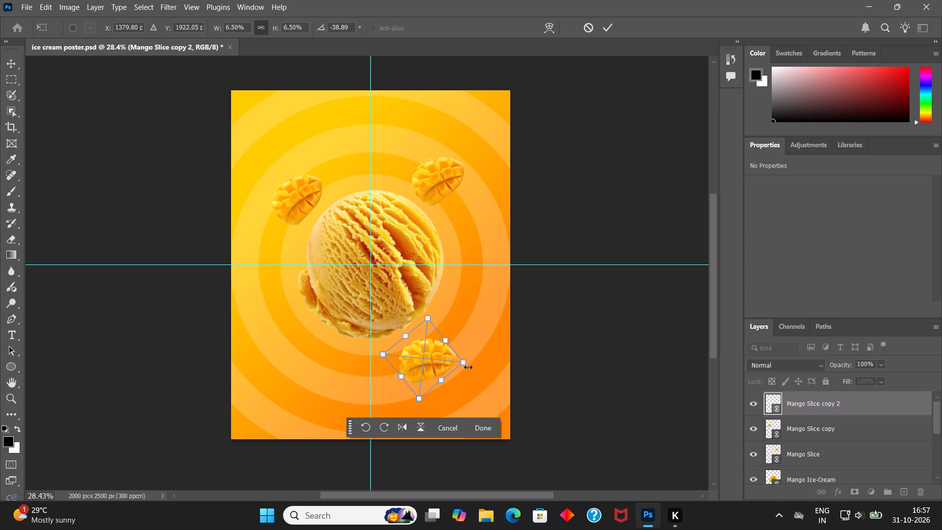
{"action": "left_click_drag", "start_coordinate": [461, 364], "coordinate": [453, 363]}
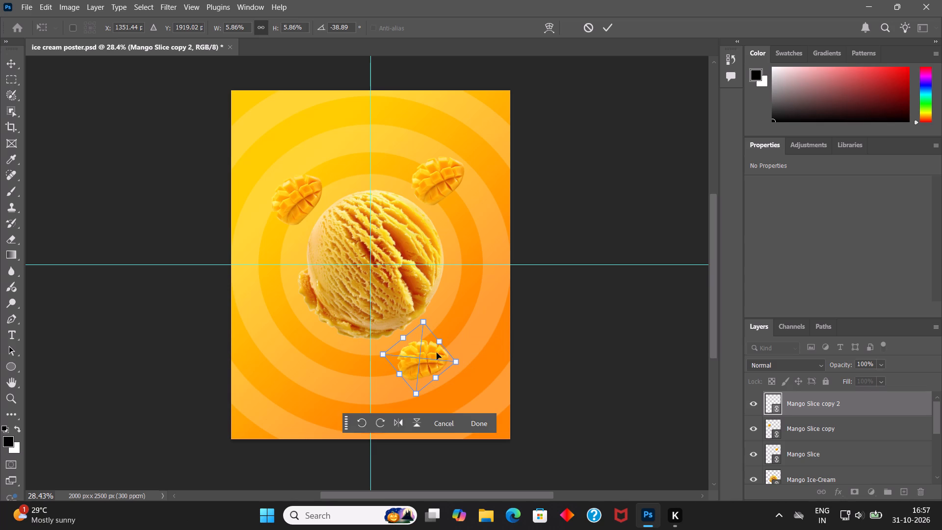
{"action": "left_click_drag", "start_coordinate": [437, 353], "coordinate": [440, 357]}
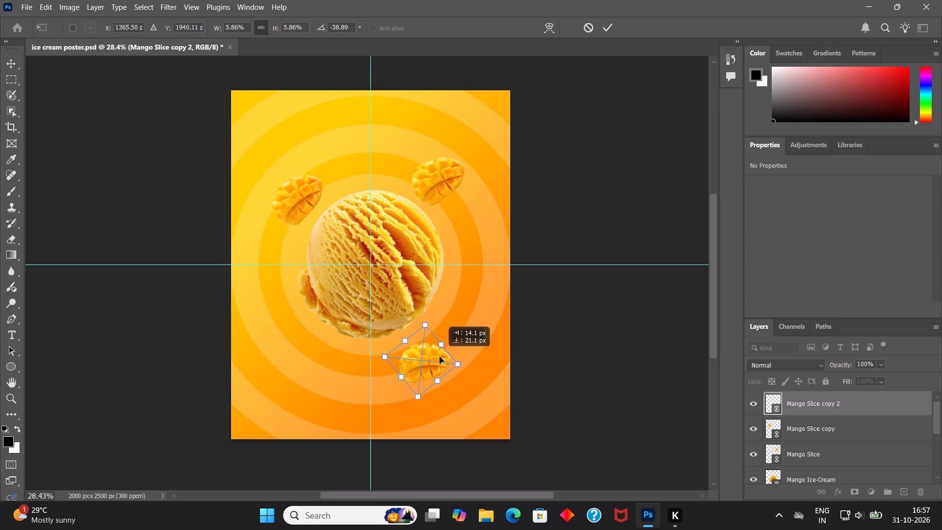
{"action": "left_click_drag", "start_coordinate": [440, 357], "coordinate": [442, 358]}
{"action": "left_click", "coordinate": [605, 27]}
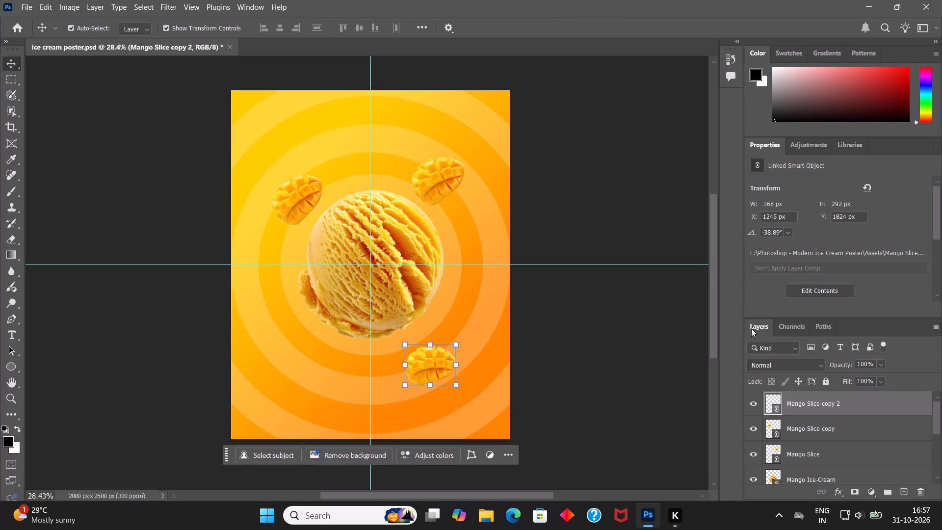
{"action": "scroll", "coordinate": [806, 457], "scroll_direction": "down", "scroll_amount": 5}
{"action": "left_click", "coordinate": [815, 479]}
{"action": "left_click", "coordinate": [641, 382]}
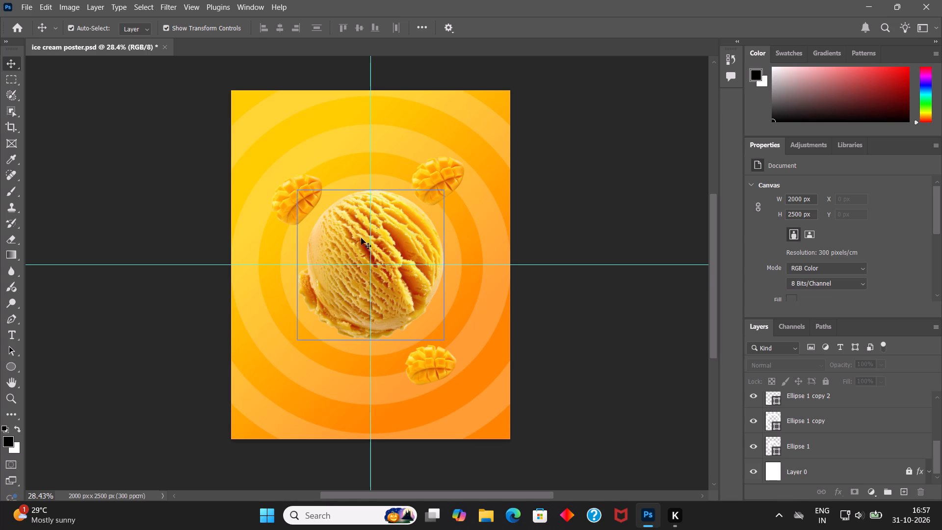
Scale the upper-left mango slice copy down to about 6.08%, keeping its rotation.
{"action": "left_click", "coordinate": [288, 206]}
{"action": "left_click", "coordinate": [323, 174]}
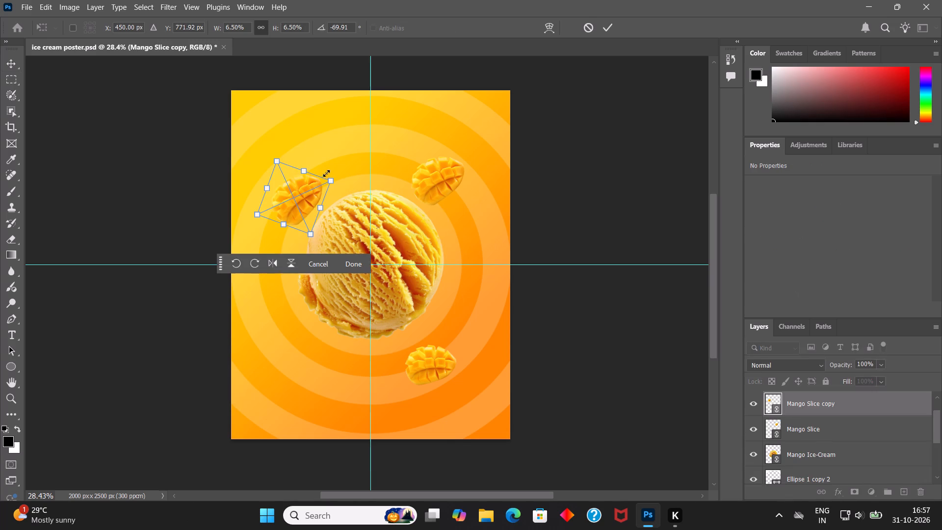
{"action": "left_click_drag", "start_coordinate": [334, 179], "coordinate": [332, 179]}
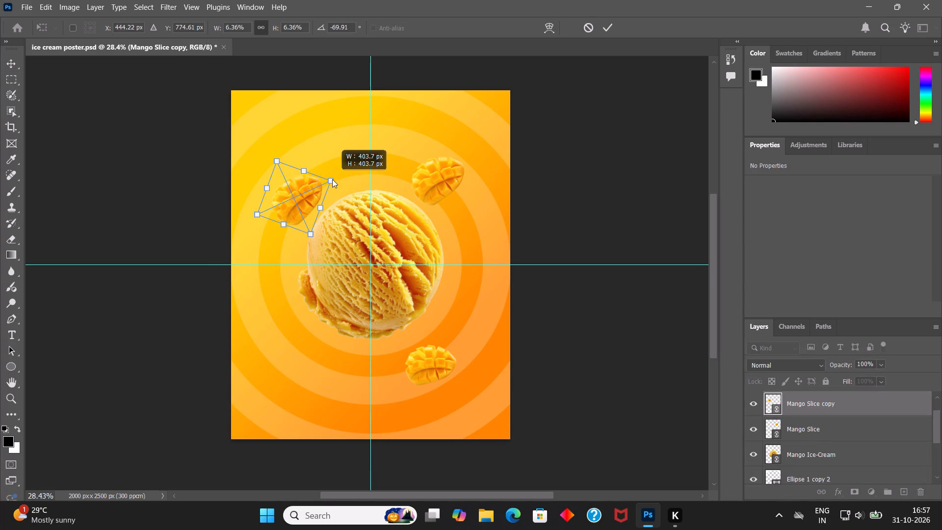
{"action": "left_click_drag", "start_coordinate": [332, 179], "coordinate": [329, 180]}
{"action": "left_click", "coordinate": [612, 27]}
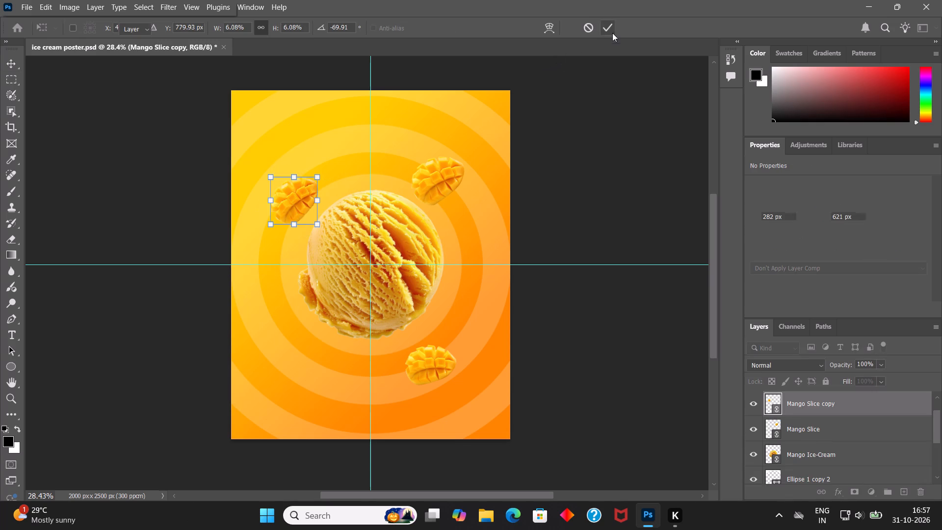
Deselect all layers and save the poster document.
{"action": "scroll", "coordinate": [838, 462], "scroll_direction": "down", "scroll_amount": 9}
{"action": "left_click", "coordinate": [832, 467]}
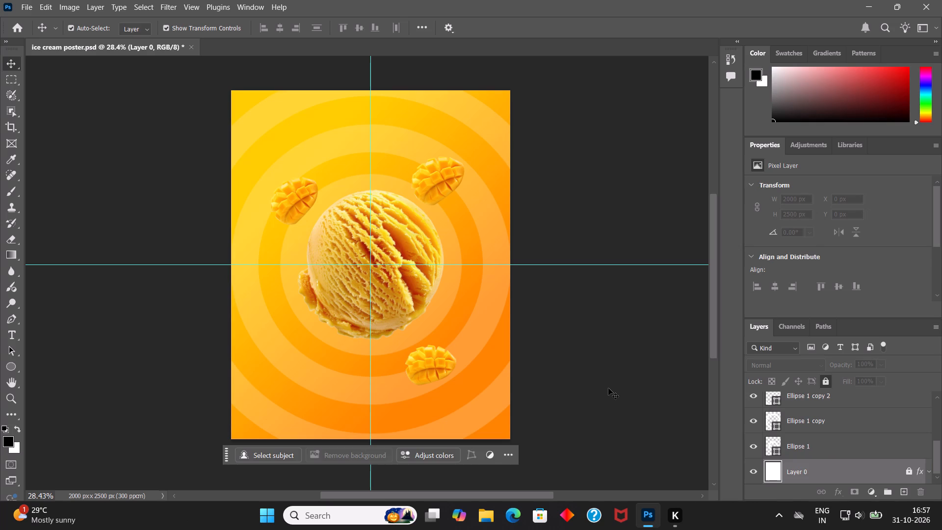
{"action": "left_click", "coordinate": [608, 388]}
{"action": "key", "text": "ctrl+s"}
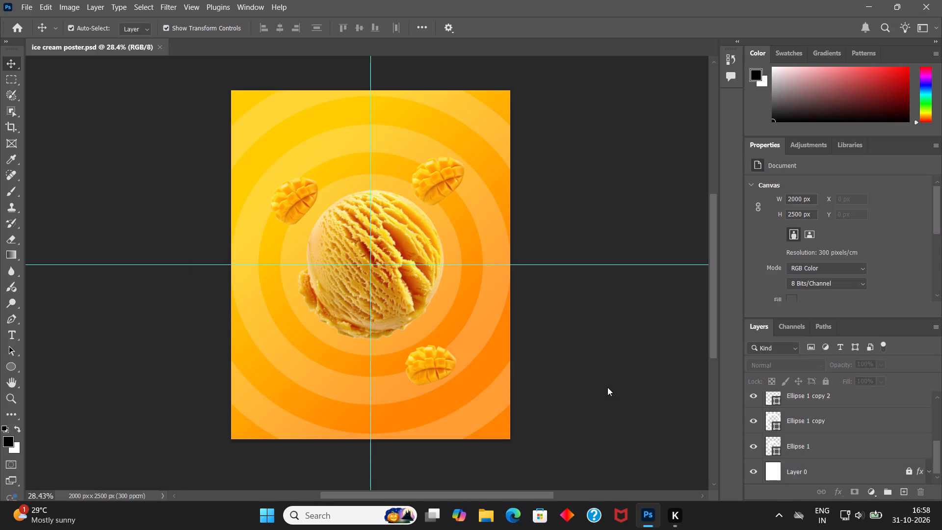
Place the Mango Cut image from the Assets folder as a linked object and scale it down to about 4.95%.
{"action": "left_click", "coordinate": [29, 3]}
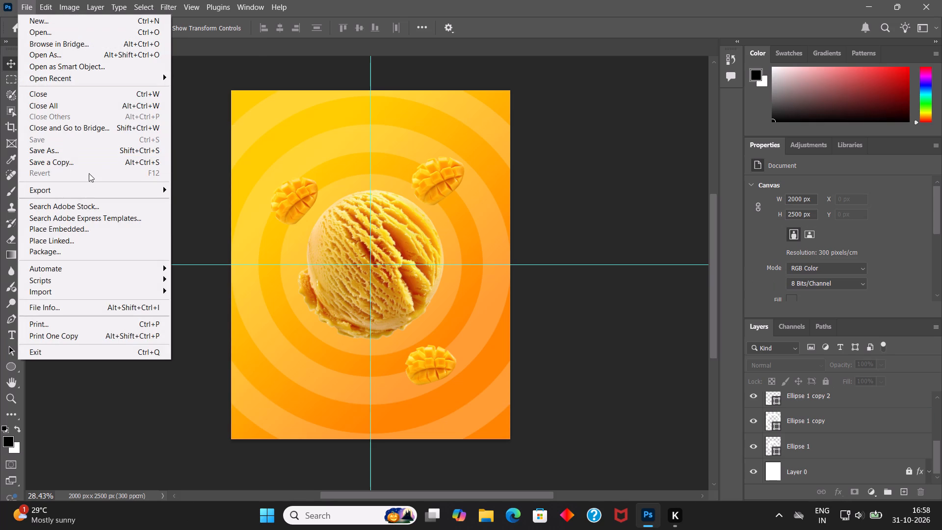
{"action": "left_click", "coordinate": [86, 243]}
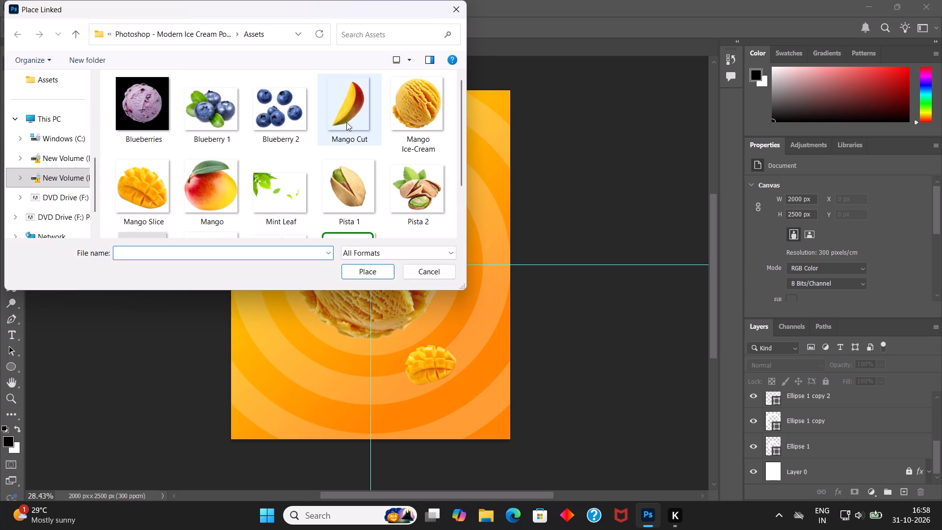
{"action": "double_click", "coordinate": [350, 117]}
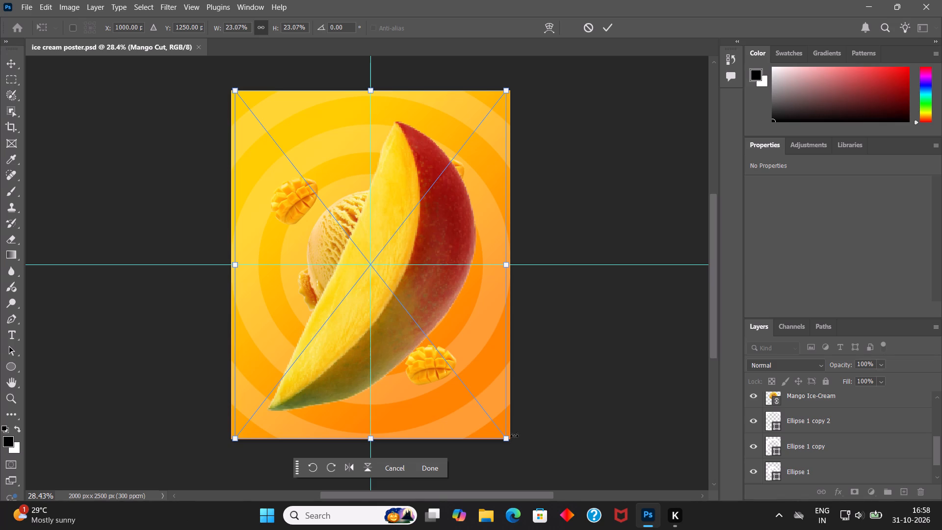
{"action": "left_click_drag", "start_coordinate": [506, 439], "coordinate": [411, 293], "text": "alt"}
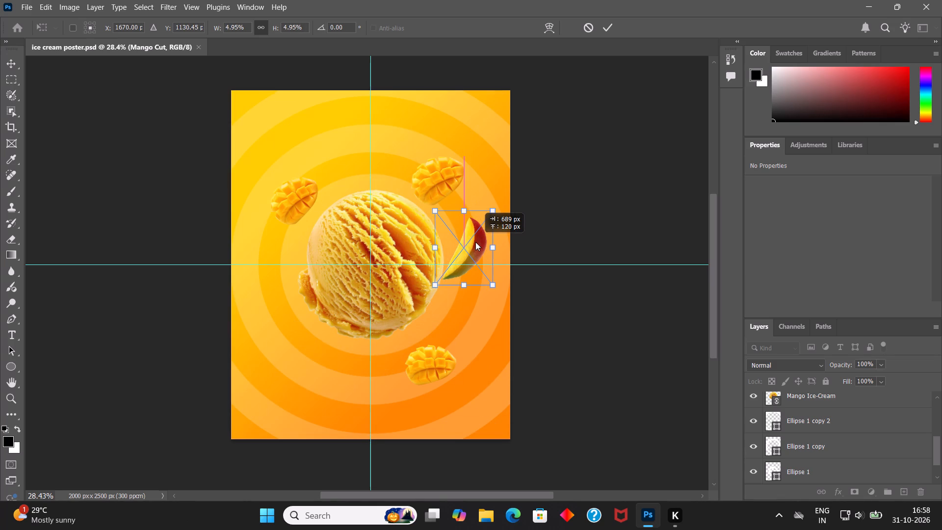
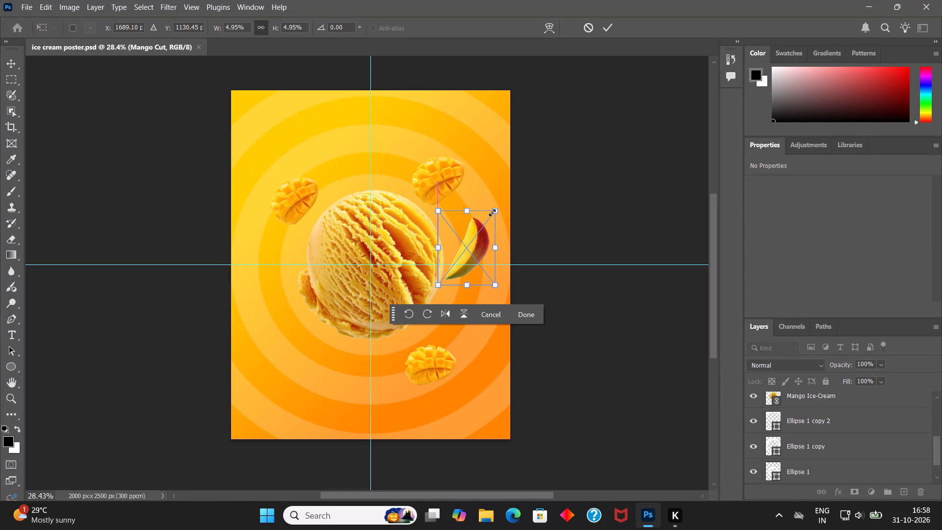
Scale the placed mango cut down to about 3.83% and position it beside the scoop at about X 1712, Y 1126 px.
{"action": "left_click_drag", "start_coordinate": [496, 211], "coordinate": [485, 234]}
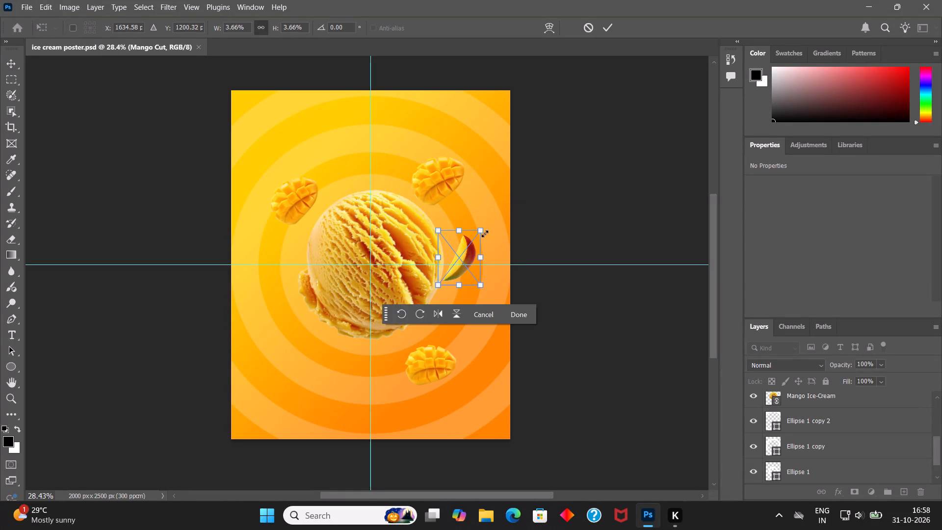
{"action": "left_click_drag", "start_coordinate": [464, 250], "coordinate": [480, 237]}
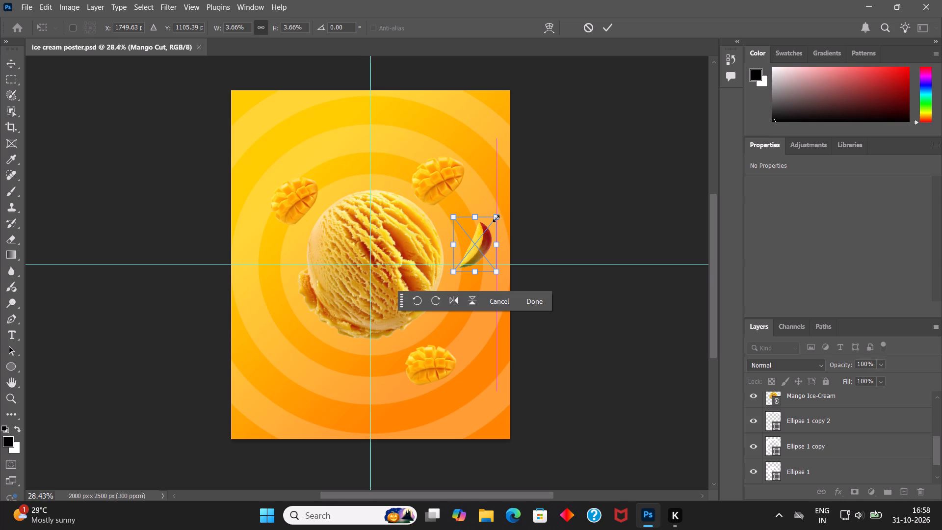
{"action": "left_click_drag", "start_coordinate": [496, 218], "coordinate": [495, 223]}
{"action": "left_click_drag", "start_coordinate": [482, 246], "coordinate": [482, 239]}
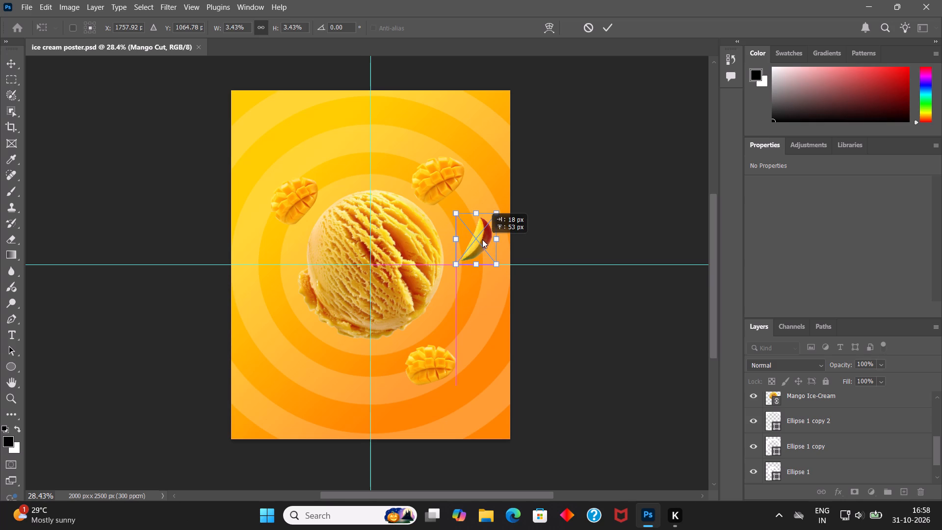
{"action": "left_click_drag", "start_coordinate": [482, 239], "coordinate": [476, 249]}
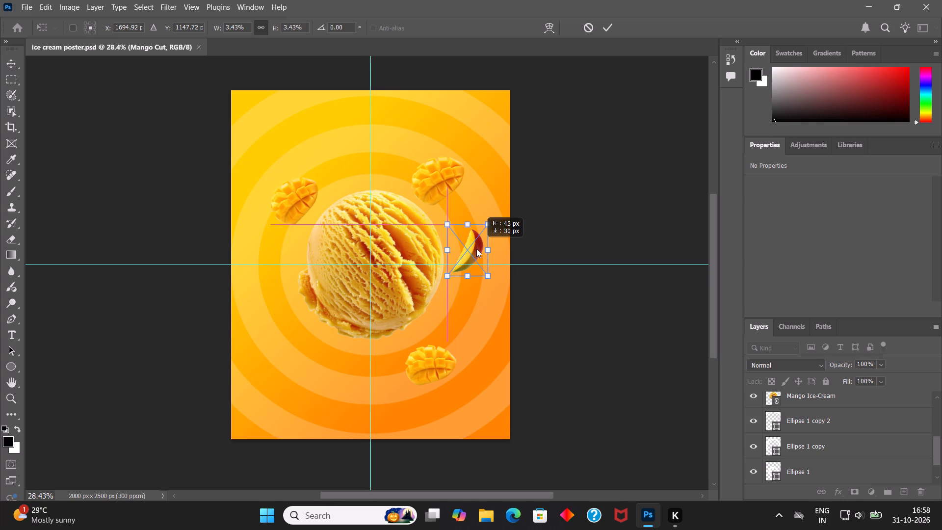
{"action": "left_click_drag", "start_coordinate": [476, 249], "coordinate": [476, 249]}
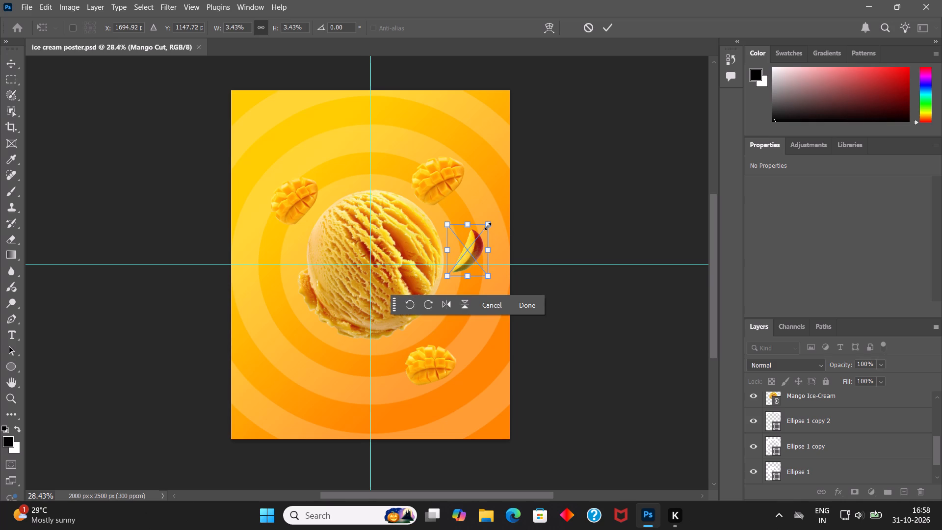
{"action": "left_click_drag", "start_coordinate": [488, 224], "coordinate": [493, 218]}
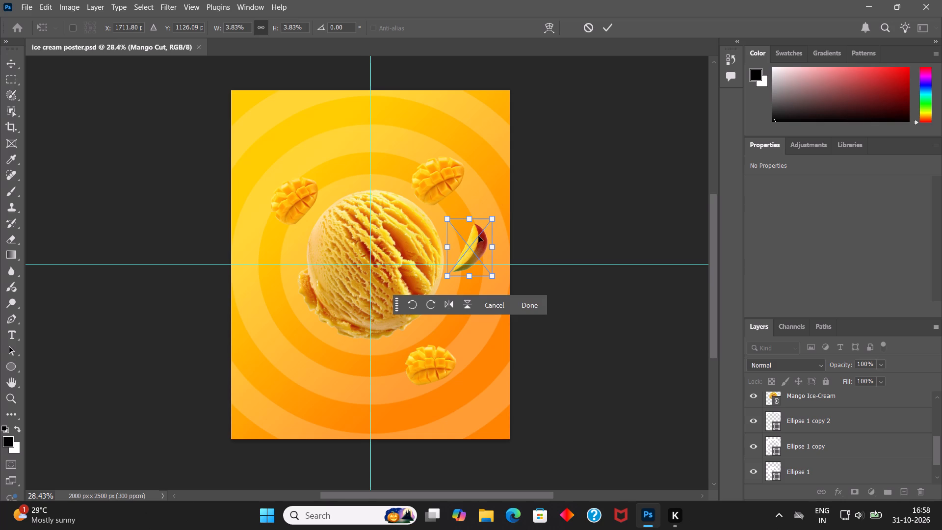
{"action": "left_click", "coordinate": [604, 29]}
Deselect all layers and save the poster document.
{"action": "scroll", "coordinate": [797, 455], "scroll_direction": "down", "scroll_amount": 8}
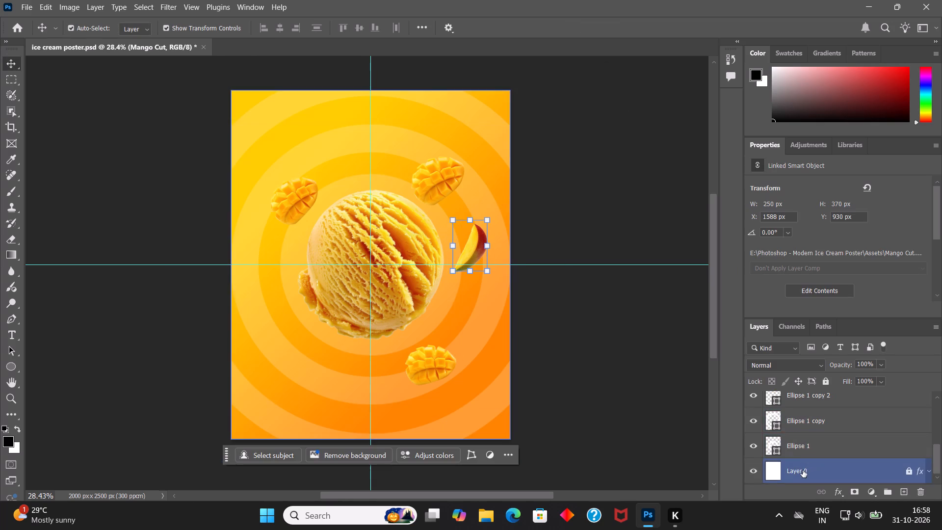
{"action": "left_click", "coordinate": [803, 472]}
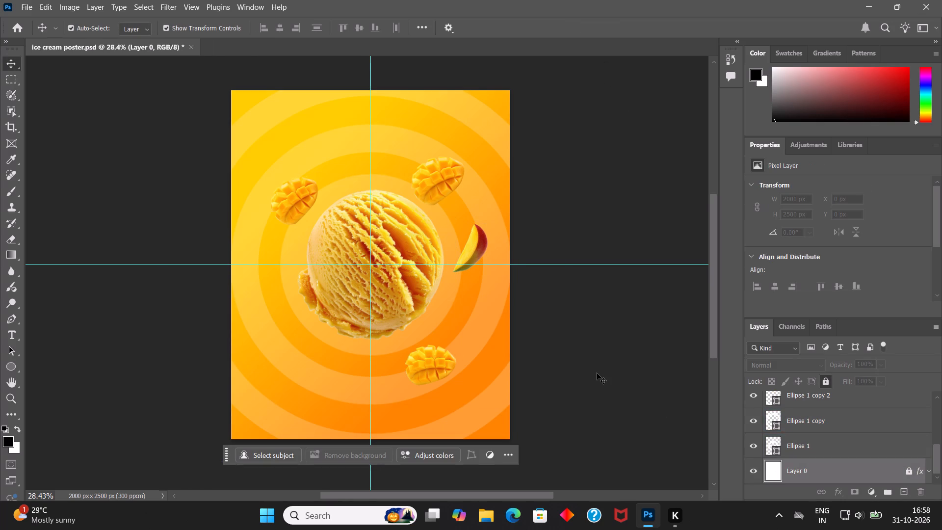
{"action": "left_click", "coordinate": [597, 373]}
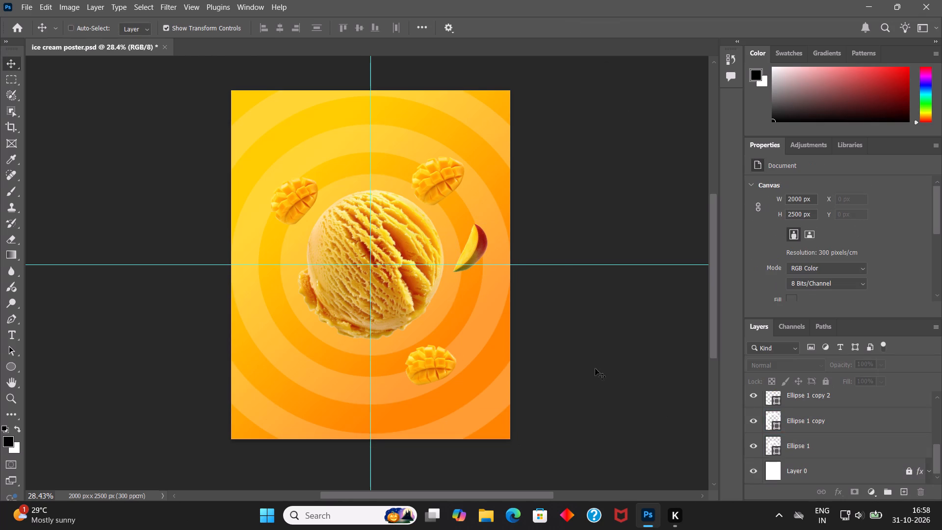
{"action": "key", "text": "ctrl+s"}
Rotate the mango cut by 5° and move it slightly up to about X 1591, Y 910 px.
{"action": "left_click", "coordinate": [480, 245]}
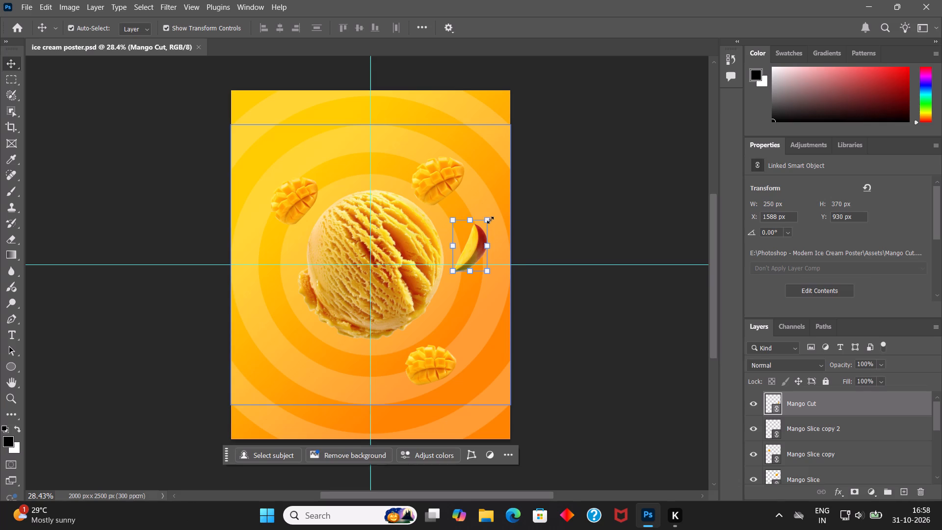
{"action": "left_click", "coordinate": [490, 220]}
{"action": "left_click", "coordinate": [494, 210]}
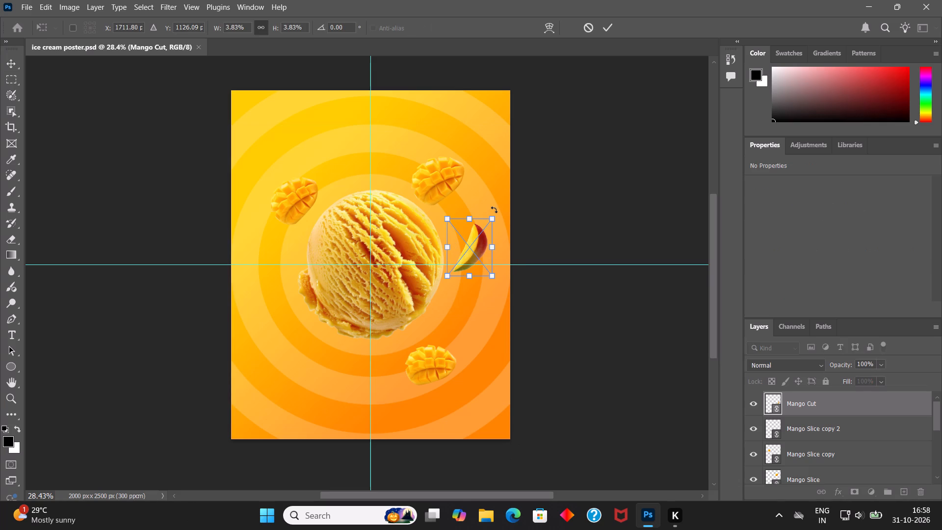
{"action": "left_click", "coordinate": [480, 243]}
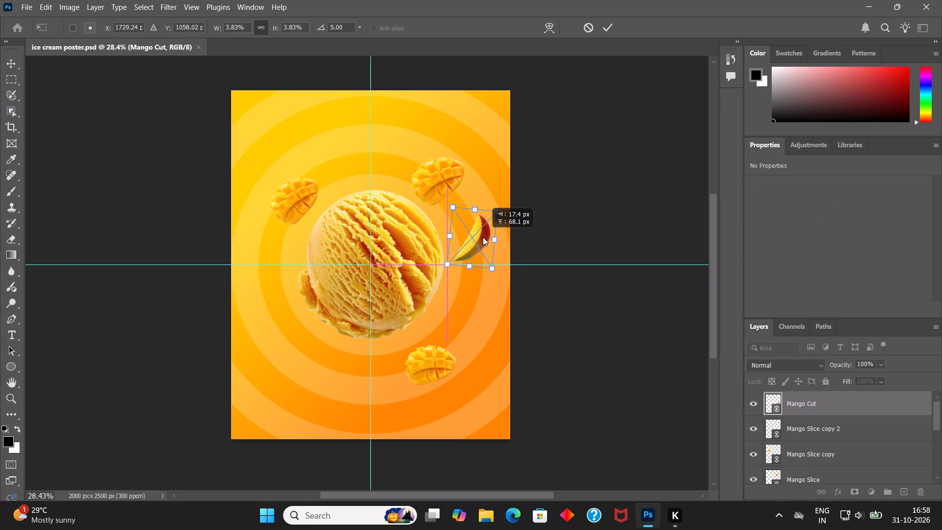
{"action": "left_click", "coordinate": [603, 26]}
Deselect the mango cut and save the poster document.
{"action": "left_click", "coordinate": [588, 398]}
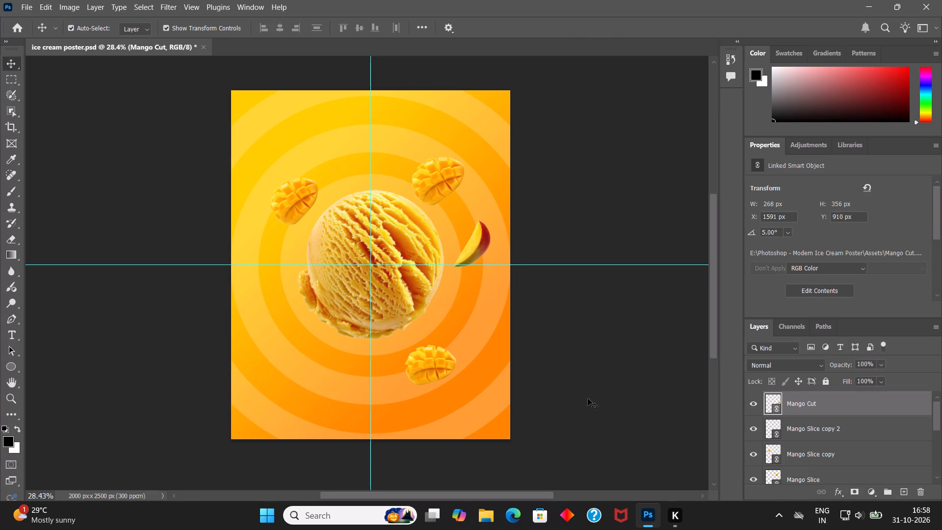
{"action": "key", "text": "ctrl+s"}
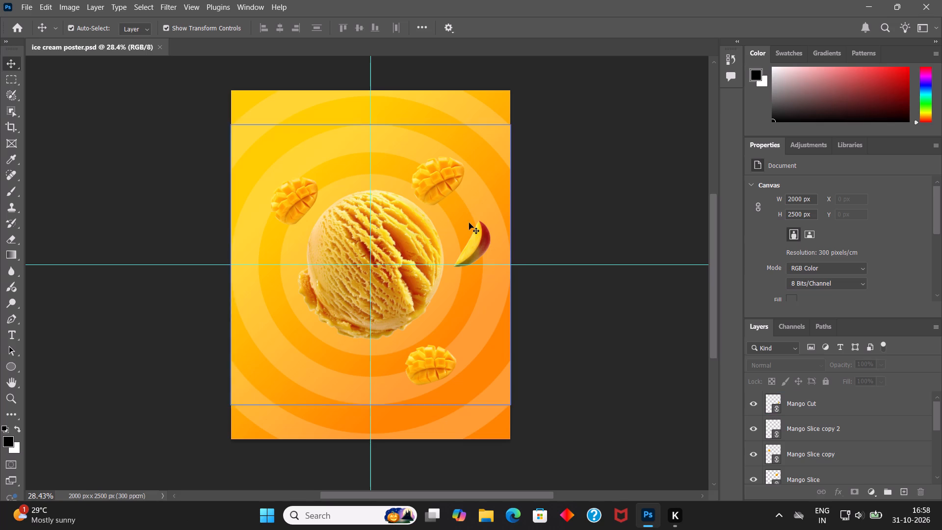
Duplicate the mango cut and place the copy below and left of the scoop at about X 208, Y 1610 px.
{"action": "left_click", "coordinate": [474, 237]}
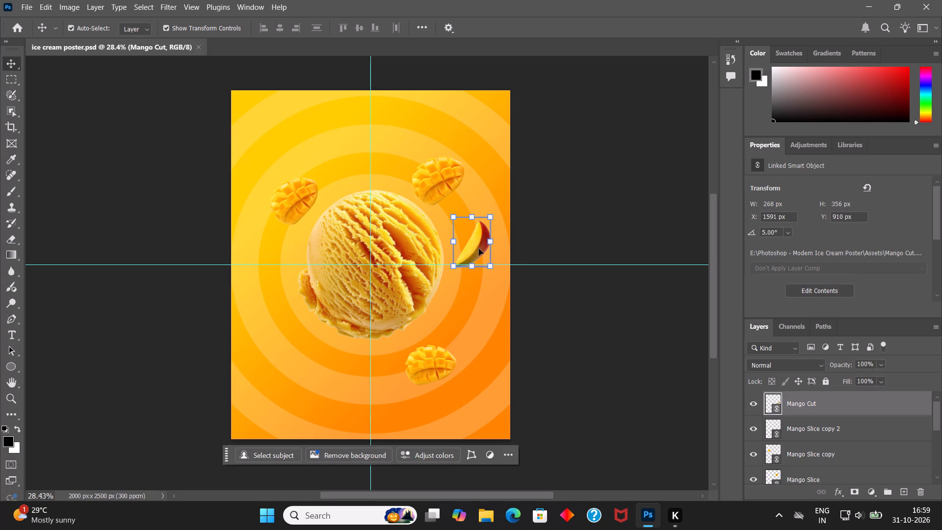
{"action": "left_click_drag", "start_coordinate": [479, 249], "coordinate": [339, 310], "text": "alt"}
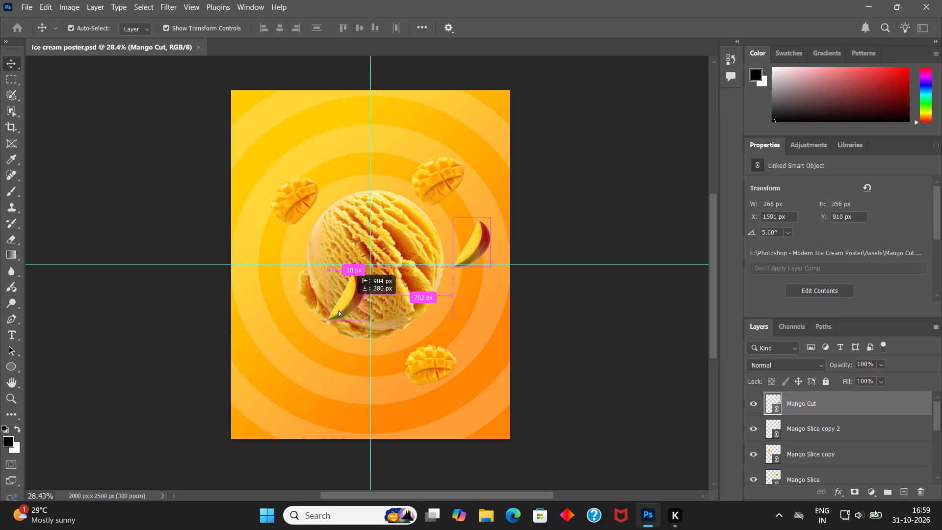
{"action": "left_click_drag", "start_coordinate": [339, 310], "coordinate": [296, 339], "text": "alt"}
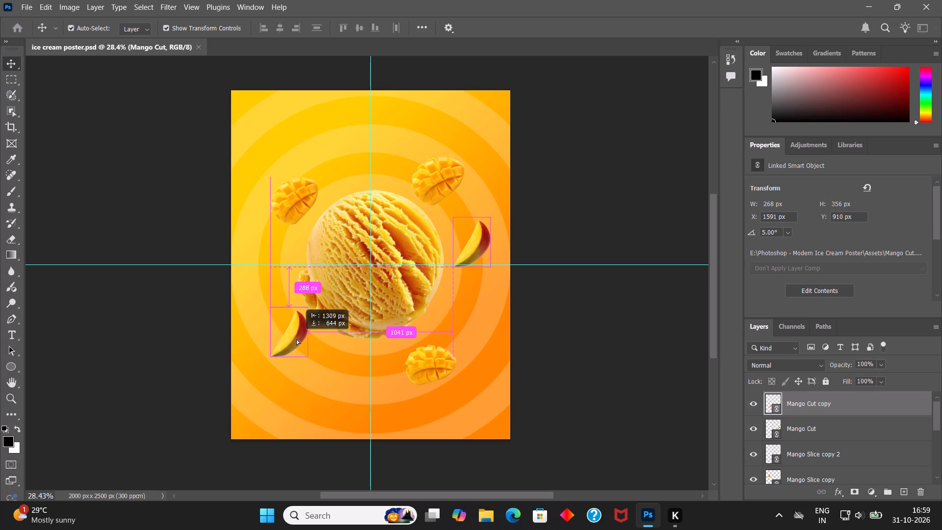
{"action": "left_click_drag", "start_coordinate": [296, 339], "coordinate": [283, 340], "text": "alt"}
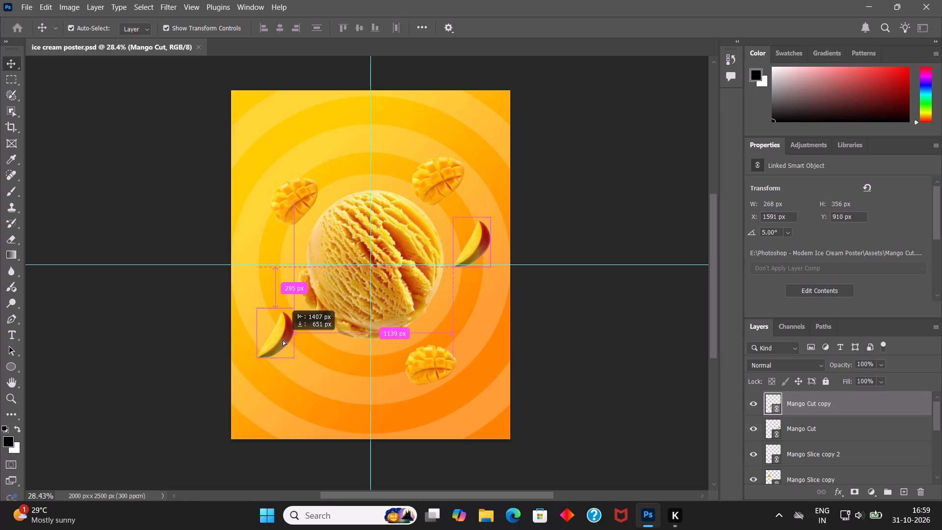
{"action": "left_click_drag", "start_coordinate": [283, 340], "coordinate": [285, 344], "text": "alt"}
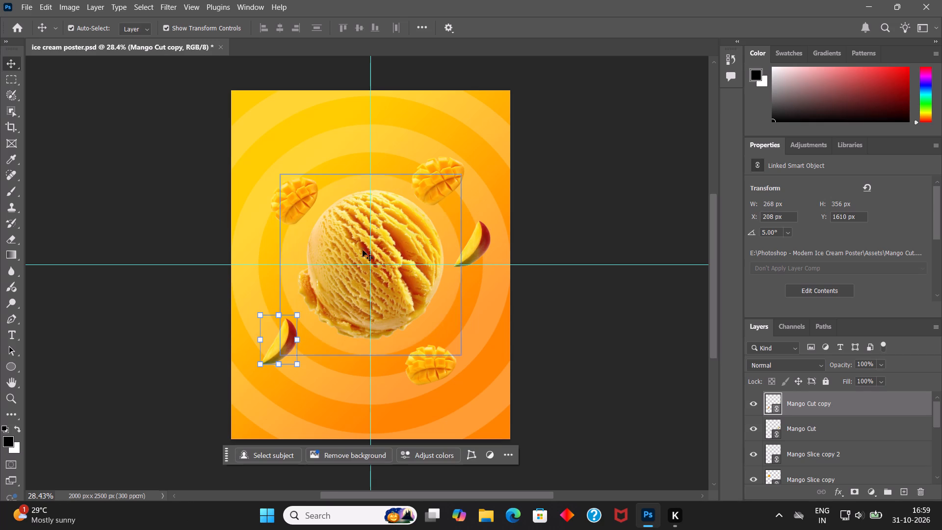
Scale the lower-left mango cut copy down to about 3.58% and position it at about X 213, Y 1609 px.
{"action": "left_click", "coordinate": [297, 314]}
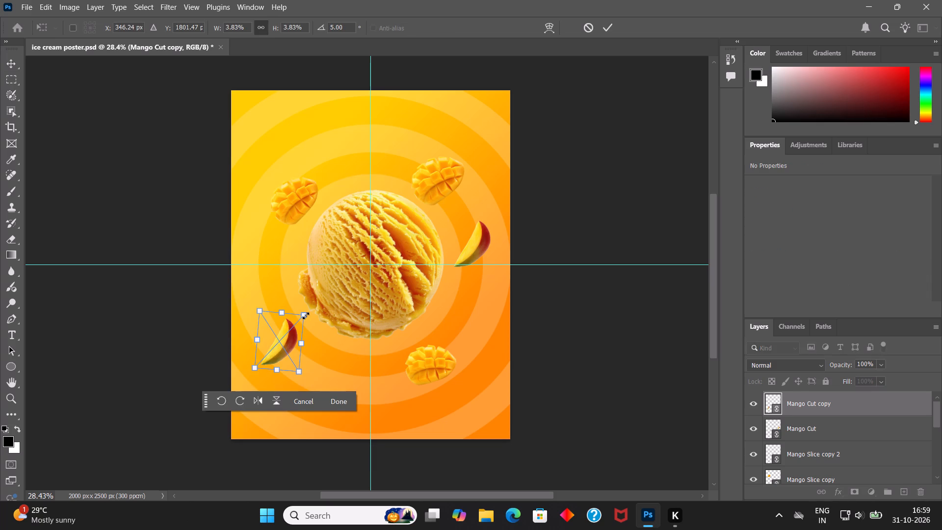
{"action": "left_click_drag", "start_coordinate": [306, 316], "coordinate": [301, 318]}
{"action": "left_click", "coordinate": [289, 344]}
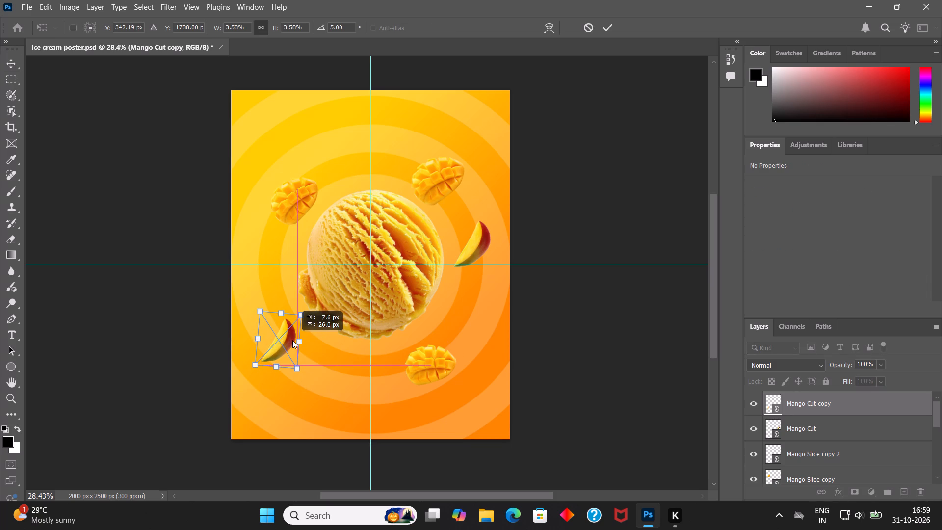
{"action": "left_click", "coordinate": [604, 27]}
Deselect all layers and save the poster document.
{"action": "scroll", "coordinate": [777, 394], "scroll_direction": "down", "scroll_amount": 8}
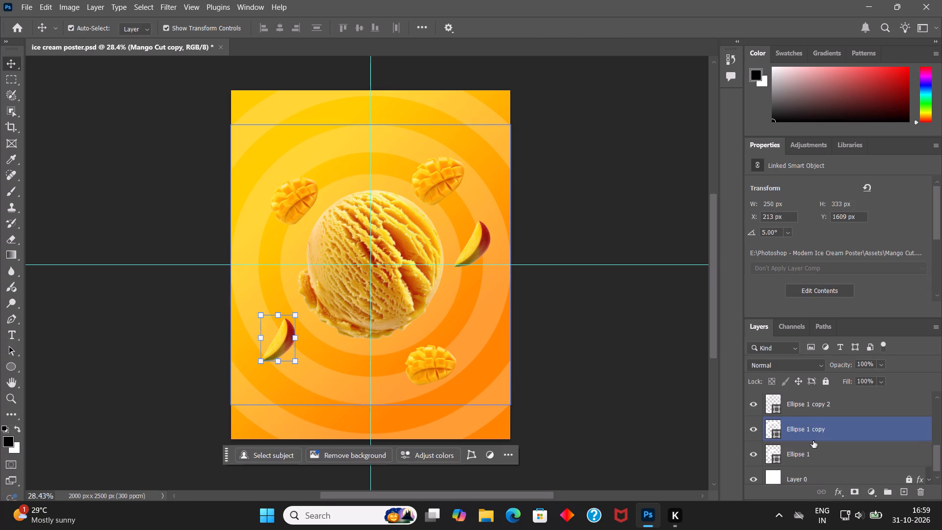
{"action": "scroll", "coordinate": [813, 441], "scroll_direction": "down", "scroll_amount": 2}
{"action": "left_click", "coordinate": [818, 479]}
{"action": "left_click", "coordinate": [642, 395]}
{"action": "key", "text": "ctrl+s"}
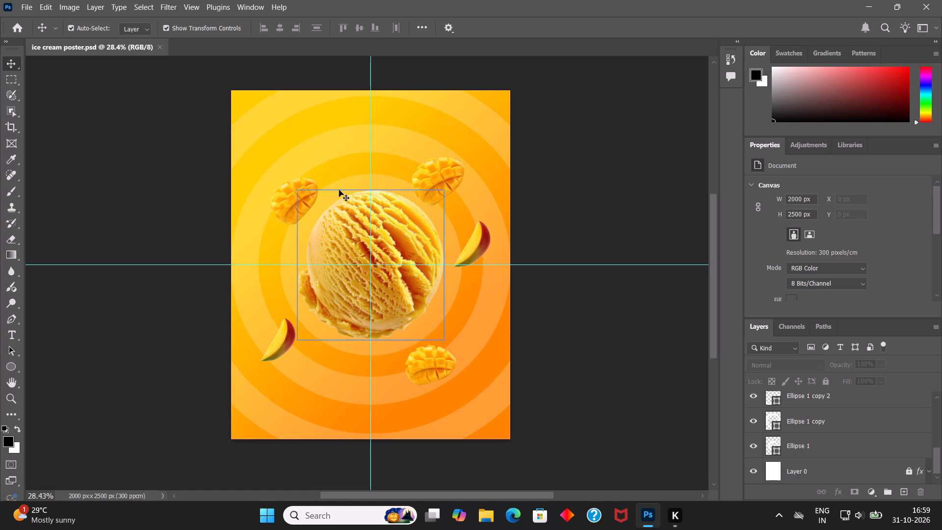
Place the Mango image from the Assets folder as a linked object and scale it down to about 3.24%.
{"action": "left_click", "coordinate": [28, 6]}
{"action": "left_click", "coordinate": [66, 237]}
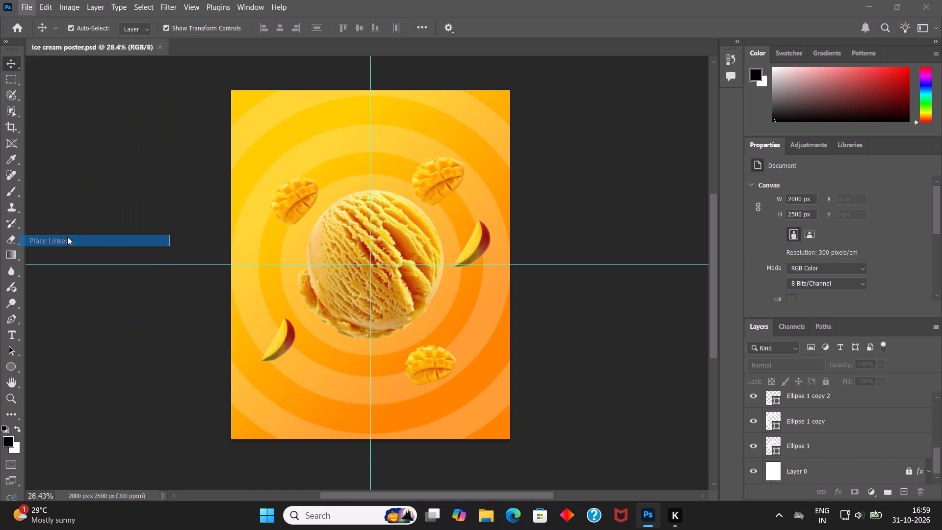
{"action": "double_click", "coordinate": [200, 192]}
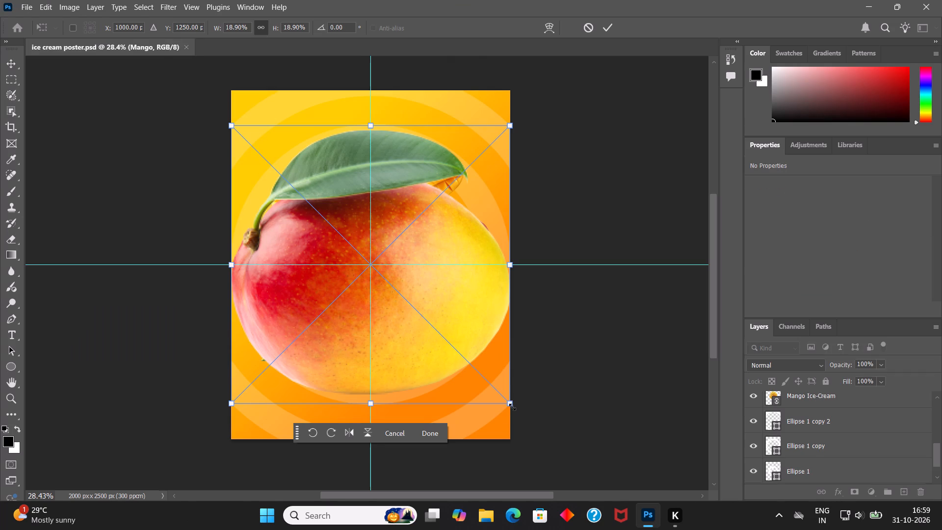
{"action": "left_click_drag", "start_coordinate": [512, 406], "coordinate": [285, 176]}
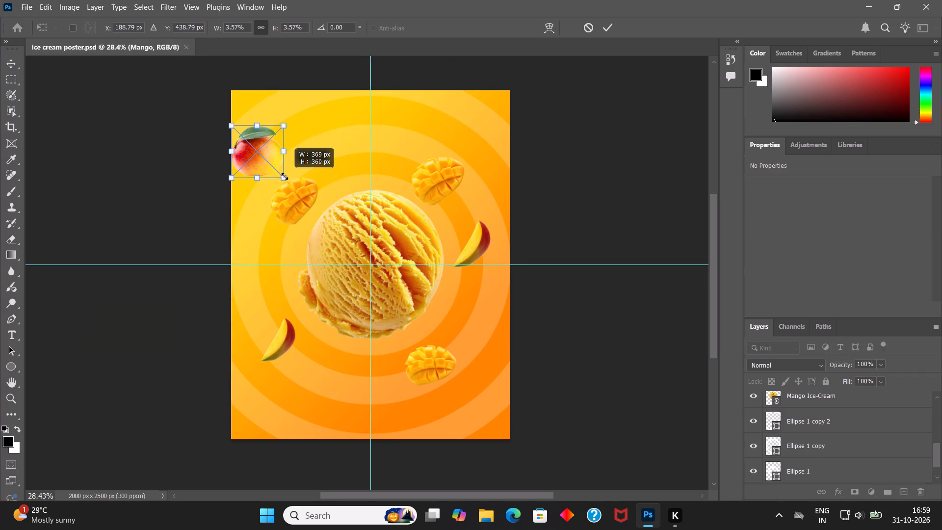
{"action": "left_click_drag", "start_coordinate": [285, 176], "coordinate": [283, 173]}
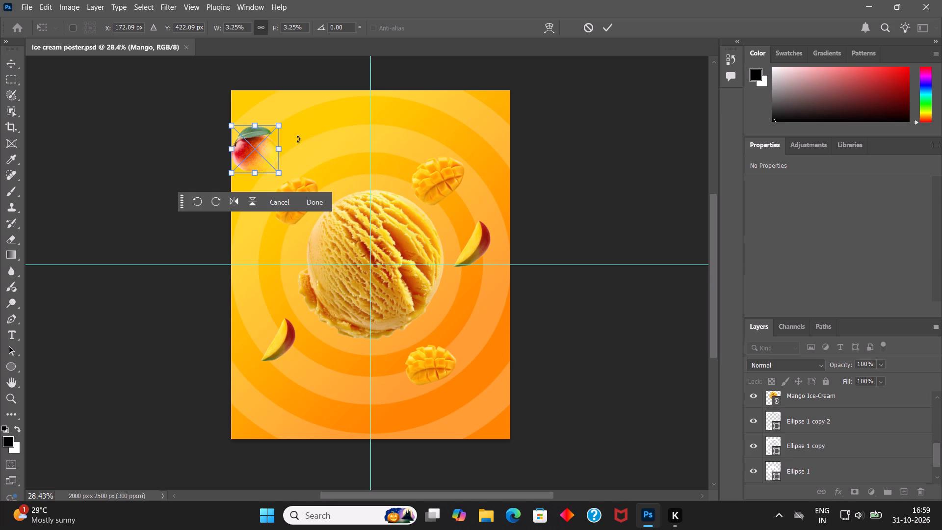
{"action": "left_click", "coordinate": [284, 121]}
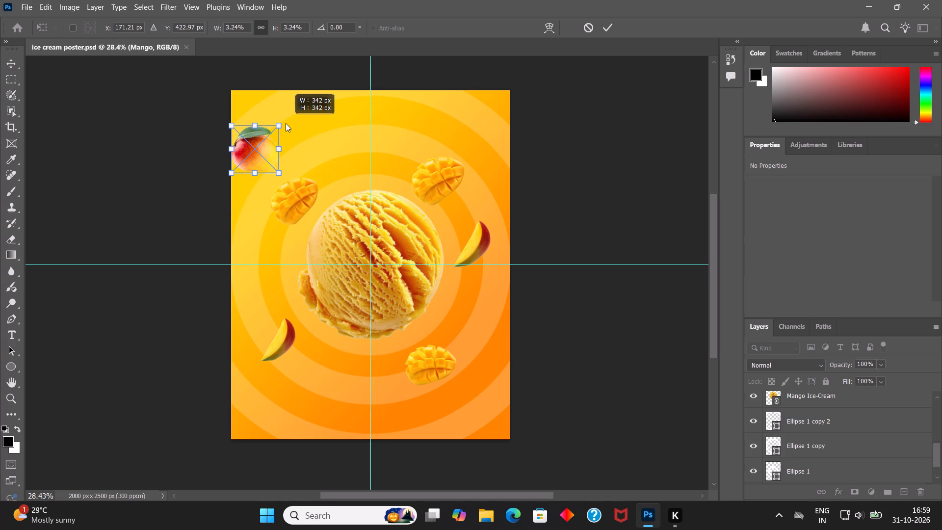
Rotate the whole mango to about 135.76° and move it into the poster's upper-left corner, partly beyond the canvas edge.
{"action": "left_click_drag", "start_coordinate": [282, 117], "coordinate": [262, 188]}
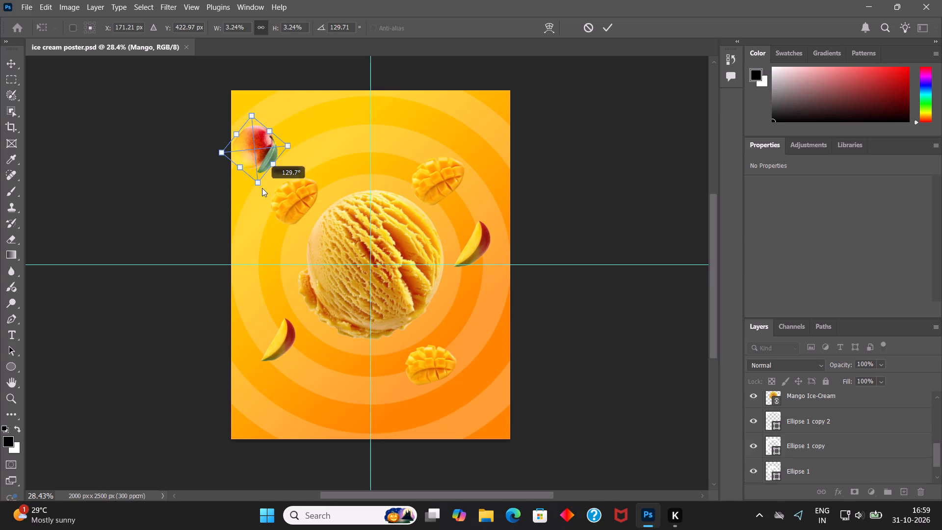
{"action": "left_click_drag", "start_coordinate": [262, 188], "coordinate": [258, 184]}
{"action": "left_click_drag", "start_coordinate": [262, 160], "coordinate": [252, 126]}
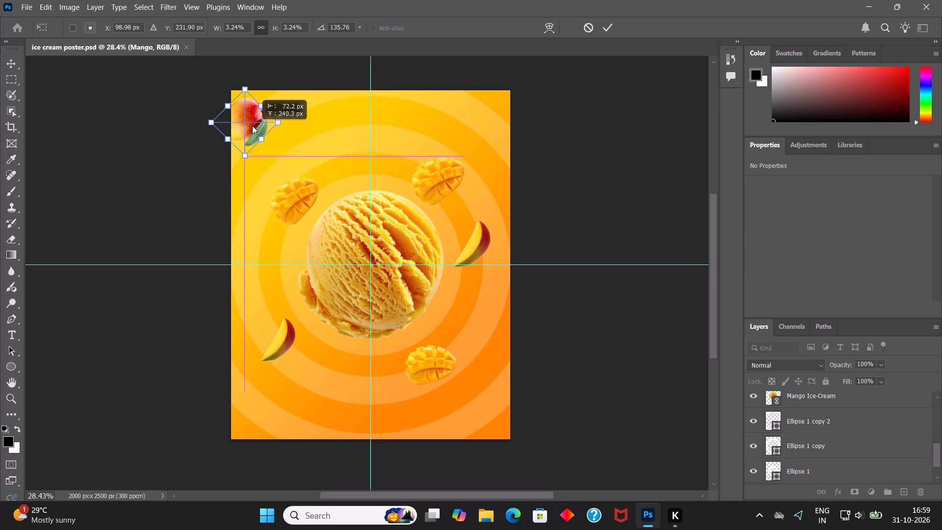
{"action": "left_click_drag", "start_coordinate": [252, 126], "coordinate": [250, 117]}
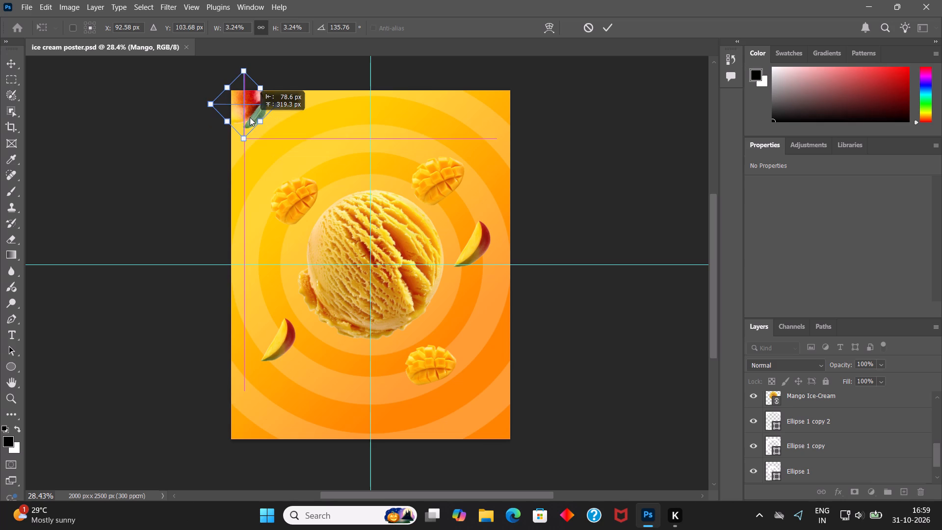
{"action": "left_click_drag", "start_coordinate": [250, 117], "coordinate": [250, 121]}
Scale the corner mango down to about 2.91% and position it at about X -91, Y -30 px.
{"action": "left_click_drag", "start_coordinate": [282, 111], "coordinate": [275, 111]}
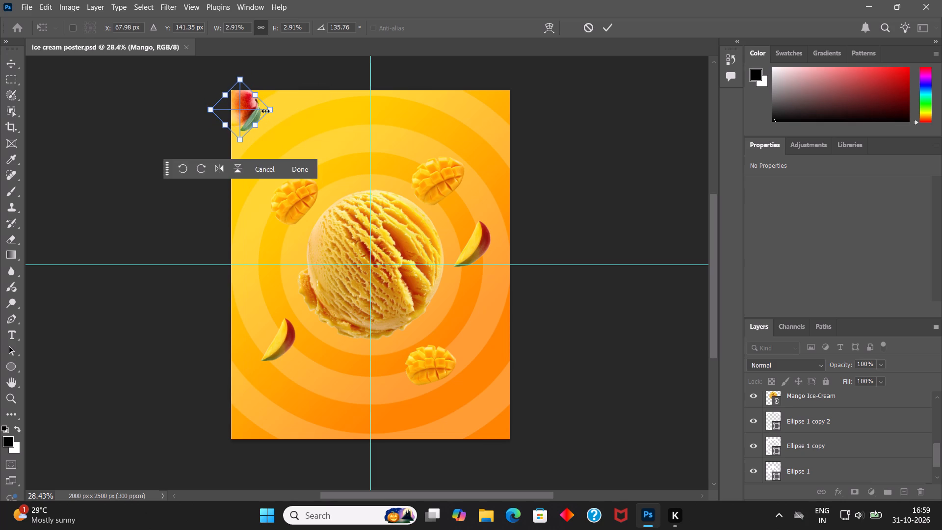
{"action": "left_click", "coordinate": [253, 111]}
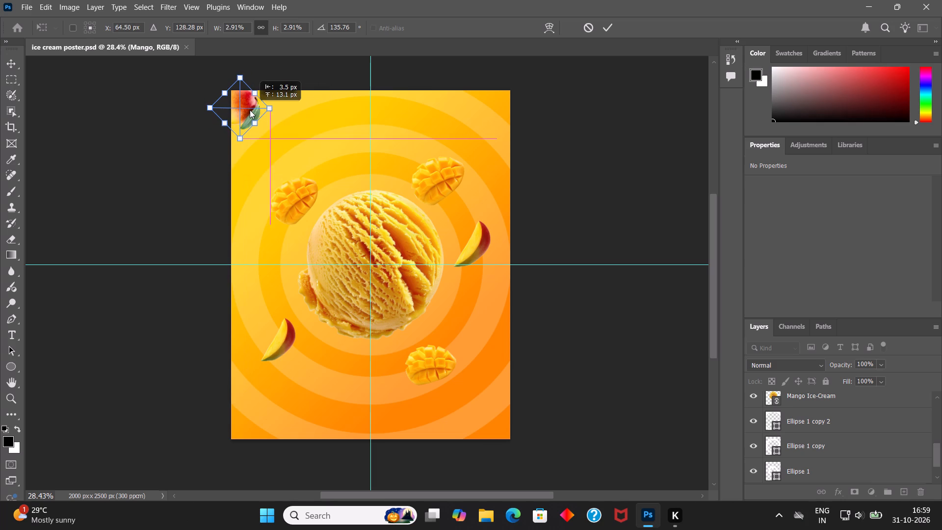
{"action": "left_click", "coordinate": [602, 31]}
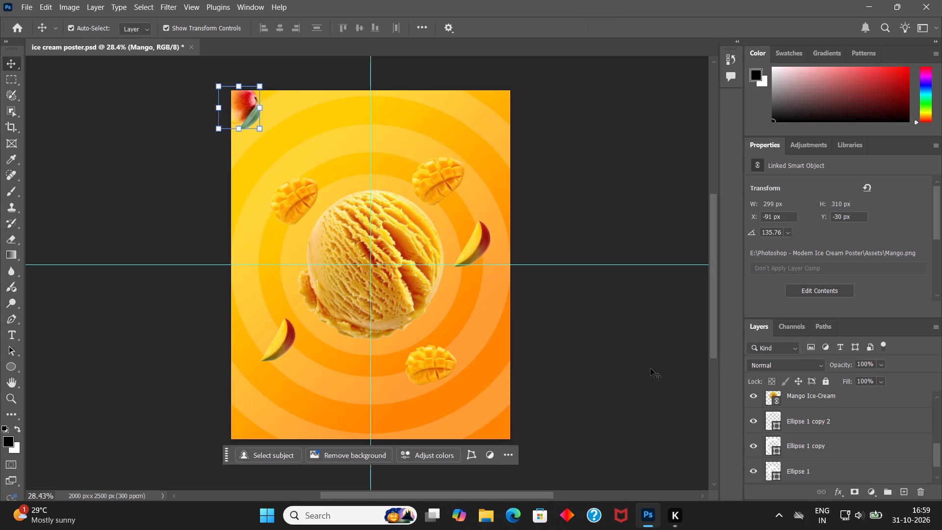
Deselect the mango and save the poster document.
{"action": "left_click", "coordinate": [630, 385]}
{"action": "key", "text": "ctrl+s"}
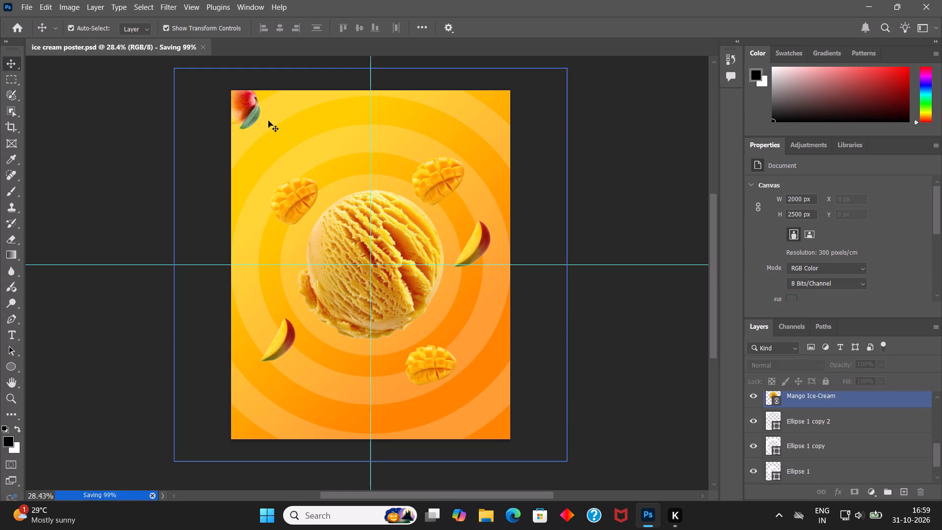
Apply a Motion Blur filter to the upper-left corner mango with an angle of -40° and a distance of 30 pixels.
{"action": "left_click", "coordinate": [249, 106]}
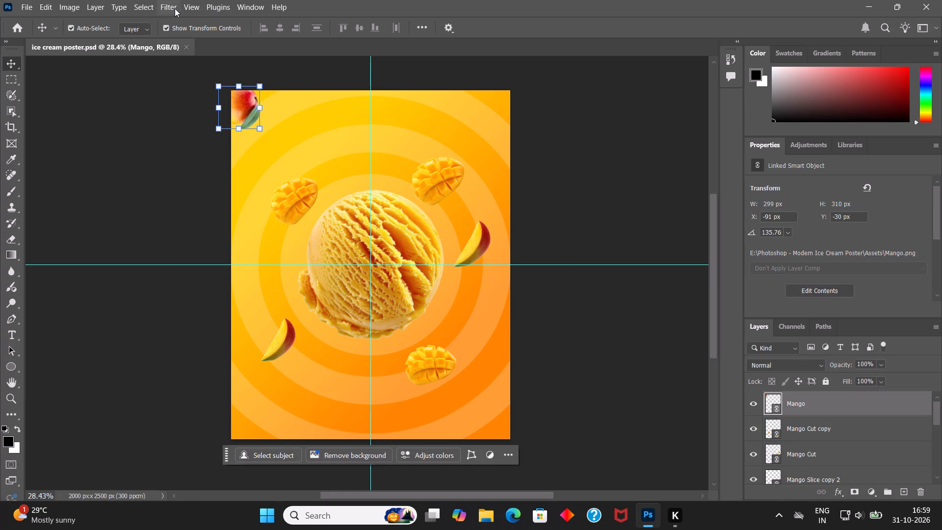
{"action": "left_click", "coordinate": [175, 8]}
{"action": "left_click", "coordinate": [239, 145]}
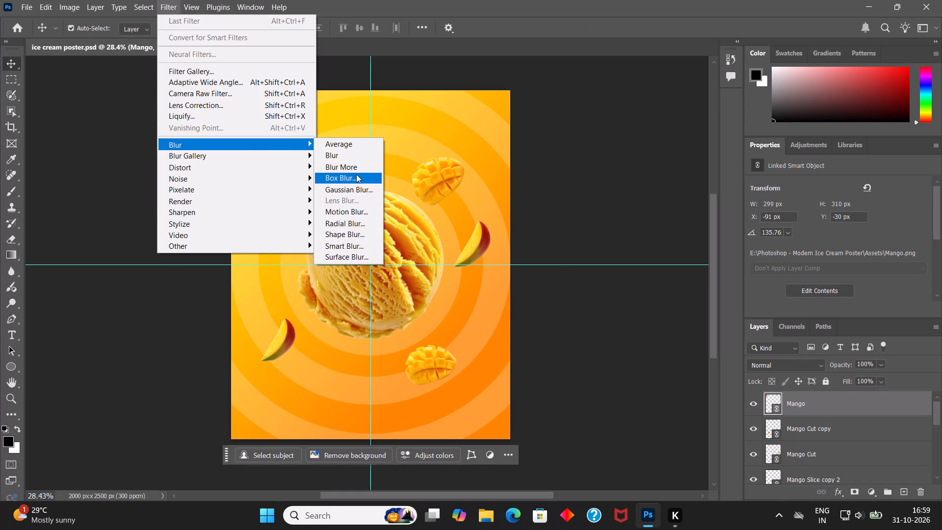
{"action": "left_click", "coordinate": [355, 209]}
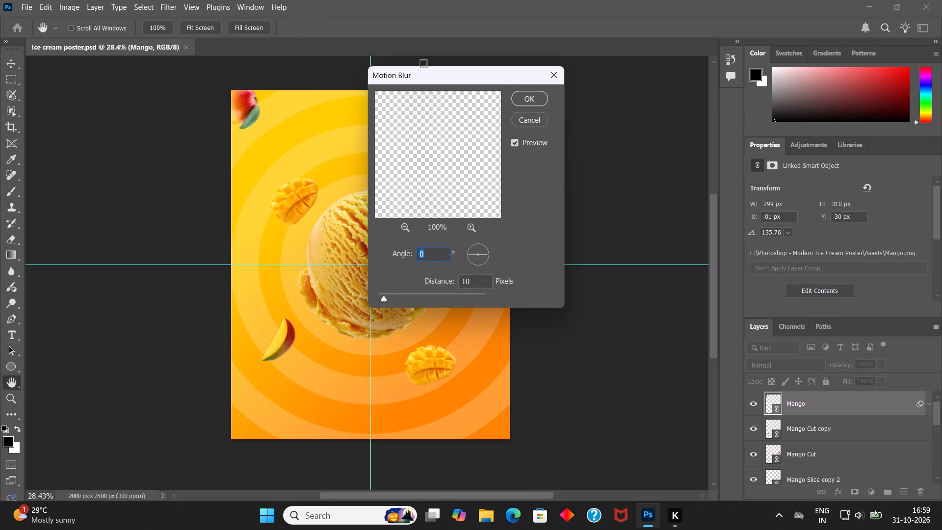
{"action": "left_click_drag", "start_coordinate": [430, 75], "coordinate": [453, 75]}
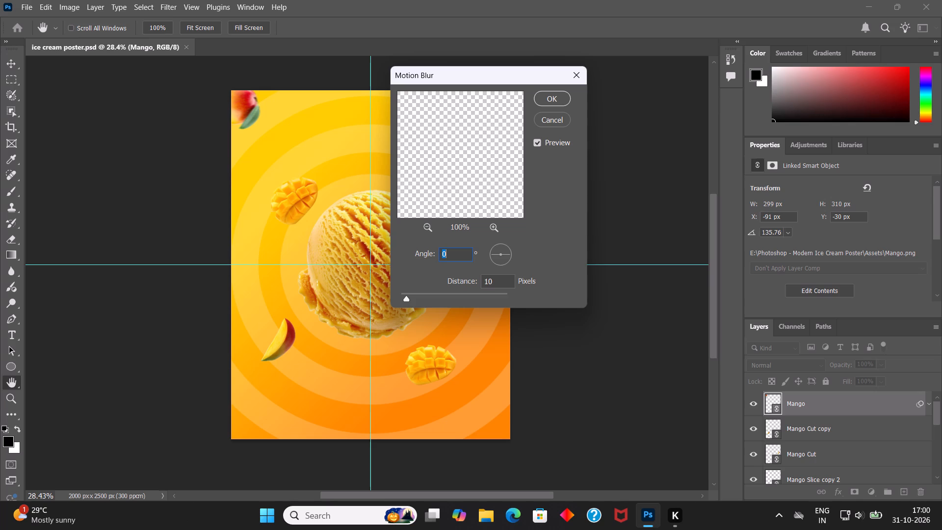
{"action": "type", "text": "-40"}
{"action": "left_click_drag", "start_coordinate": [498, 283], "coordinate": [457, 282]}
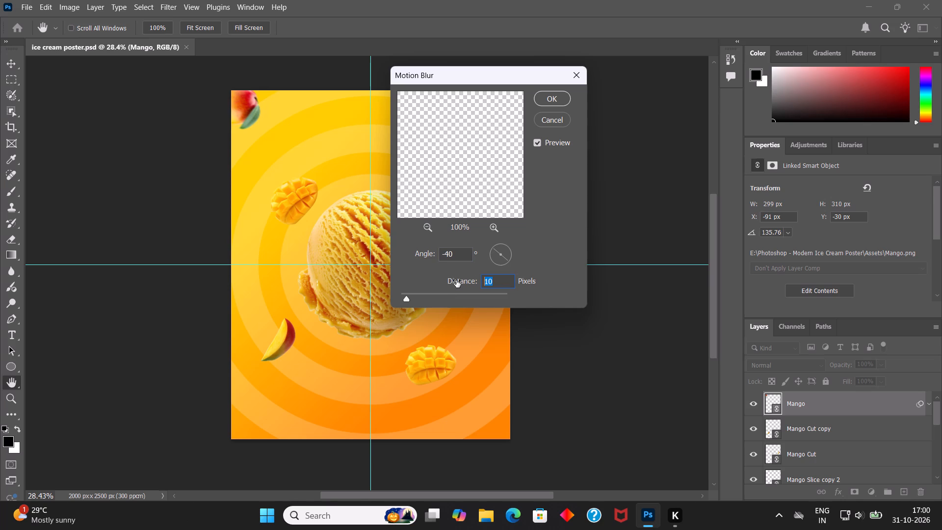
{"action": "key", "text": "3"}
{"action": "key", "text": "0"}
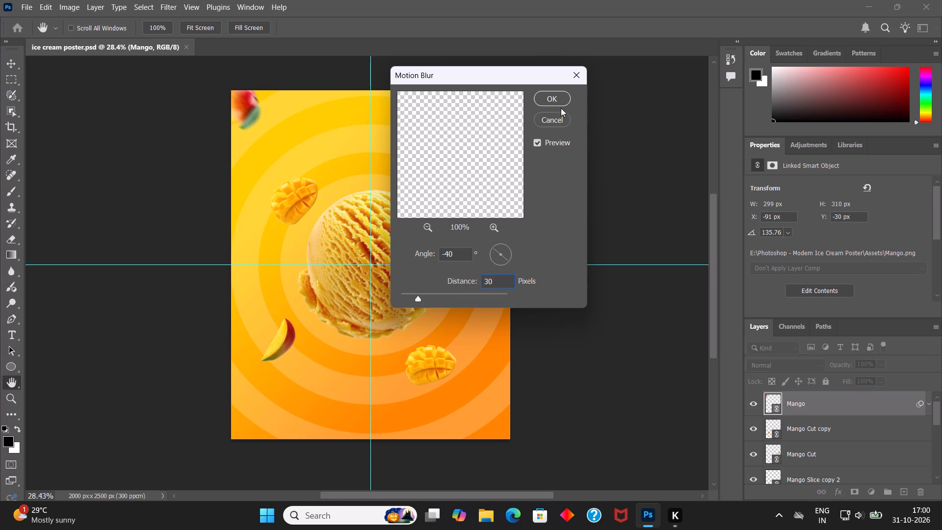
{"action": "left_click", "coordinate": [555, 100]}
Collapse the Mango layer's smart filter list and save the poster with nothing selected.
{"action": "scroll", "coordinate": [827, 443], "scroll_direction": "down", "scroll_amount": 3}
{"action": "scroll", "coordinate": [849, 432], "scroll_direction": "up", "scroll_amount": 2}
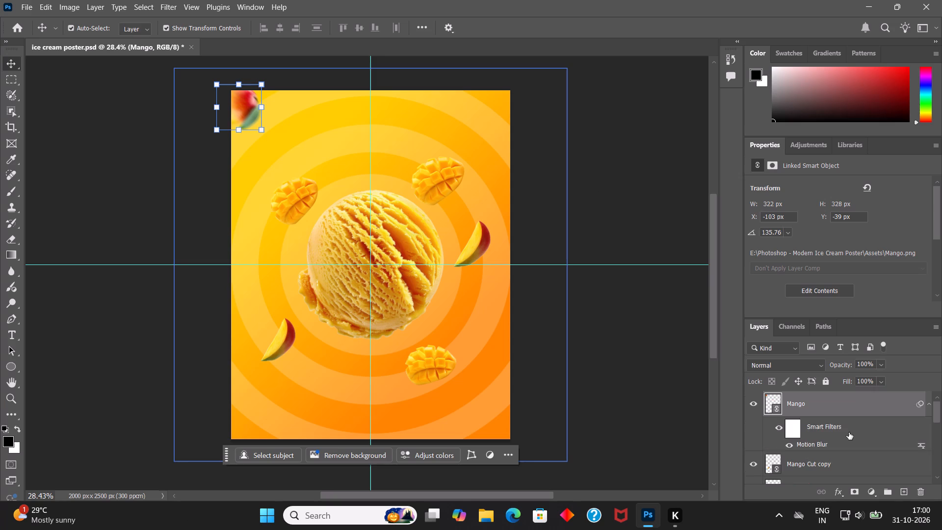
{"action": "scroll", "coordinate": [849, 432], "scroll_direction": "up", "scroll_amount": 2}
{"action": "left_click", "coordinate": [929, 406]}
{"action": "scroll", "coordinate": [899, 410], "scroll_direction": "down", "scroll_amount": 14}
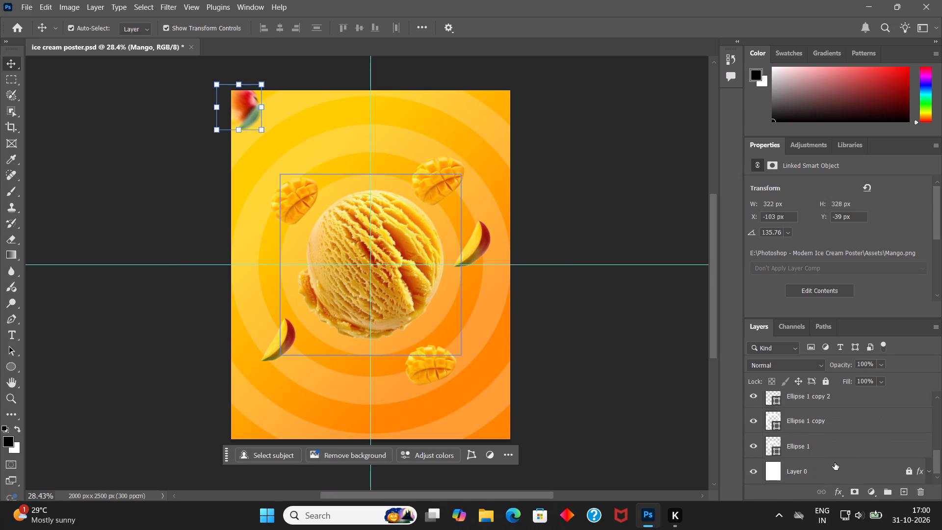
{"action": "left_click", "coordinate": [827, 473]}
{"action": "left_click", "coordinate": [655, 393]}
{"action": "key", "text": "ctrl+s"}
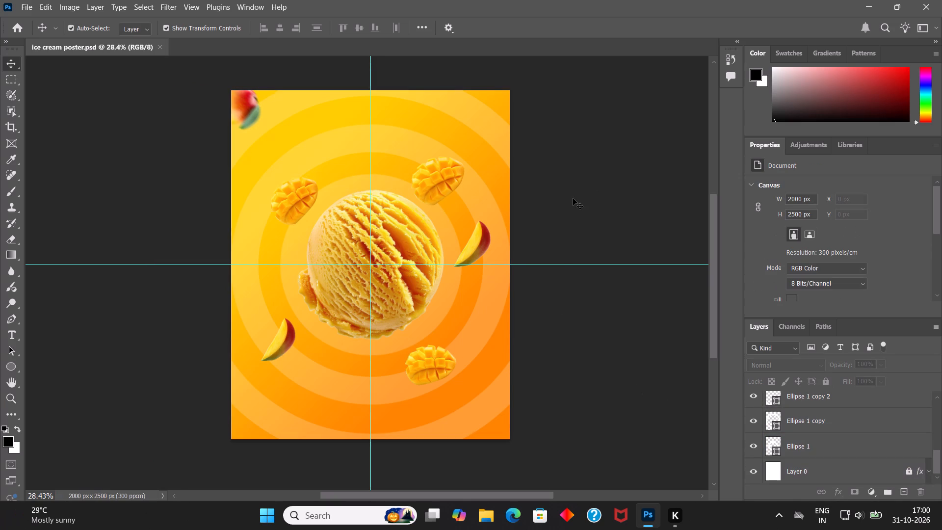
Duplicate the blurred corner mango into the poster's lower-right corner.
{"action": "left_click", "coordinate": [238, 111]}
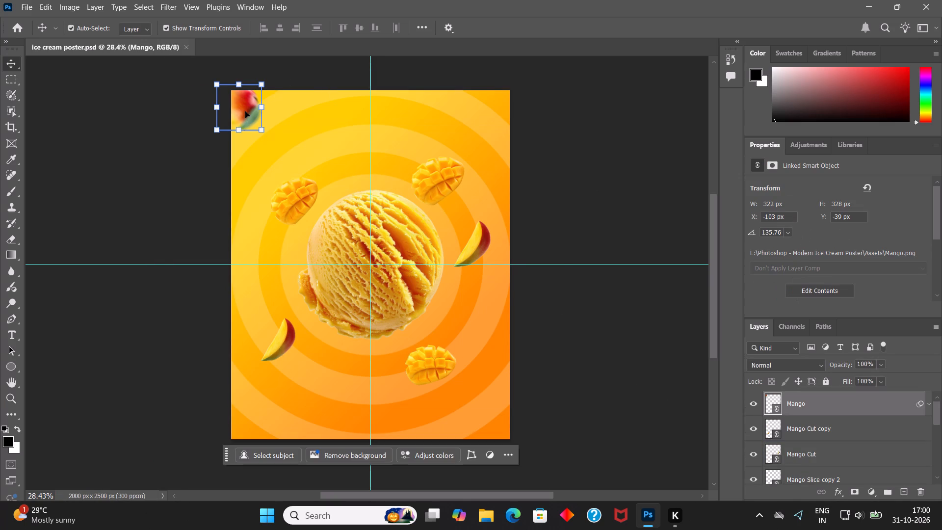
{"action": "left_click_drag", "start_coordinate": [245, 111], "coordinate": [490, 428], "text": "alt"}
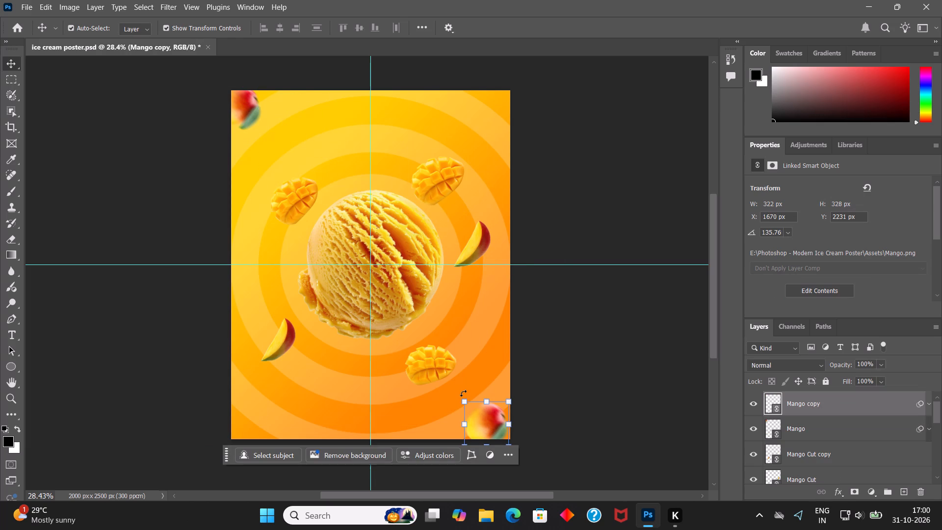
Rotate the duplicated mango to about 62.7°, shift it partly beyond the canvas's right edge, and save the poster.
{"action": "left_click_drag", "start_coordinate": [463, 393], "coordinate": [444, 419]}
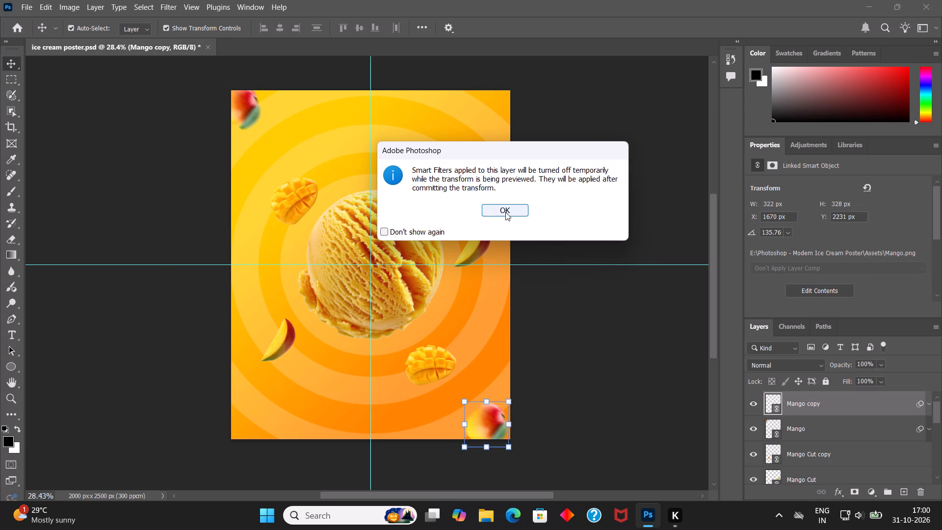
{"action": "left_click", "coordinate": [505, 211]}
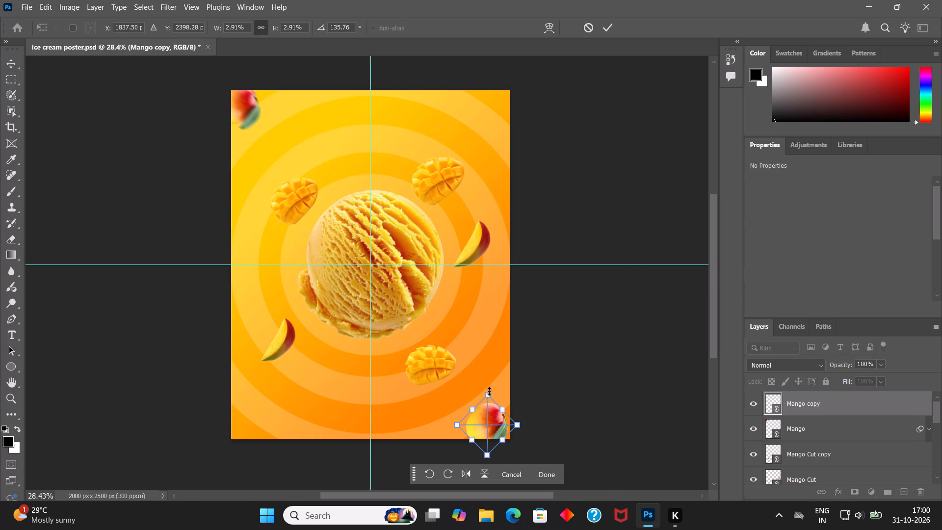
{"action": "left_click_drag", "start_coordinate": [489, 381], "coordinate": [447, 403]}
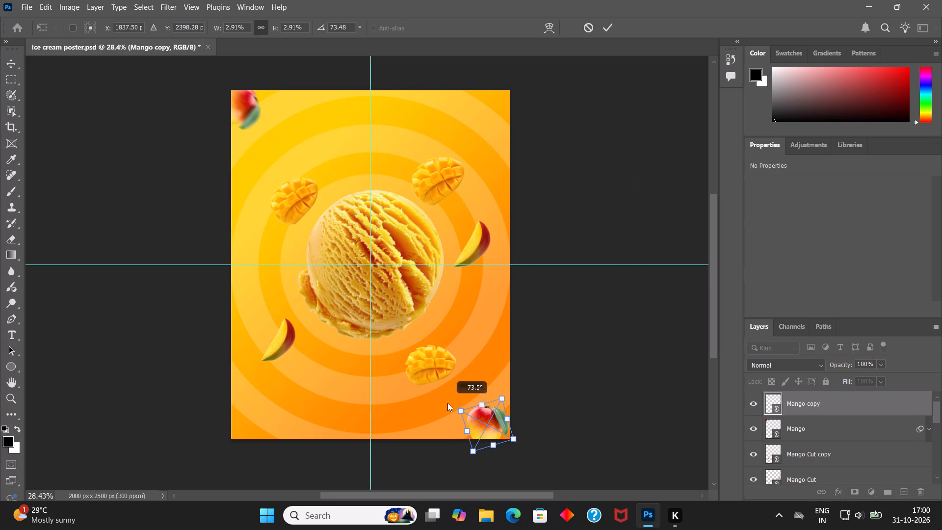
{"action": "left_click_drag", "start_coordinate": [447, 403], "coordinate": [447, 404]}
{"action": "left_click_drag", "start_coordinate": [484, 424], "coordinate": [489, 424]}
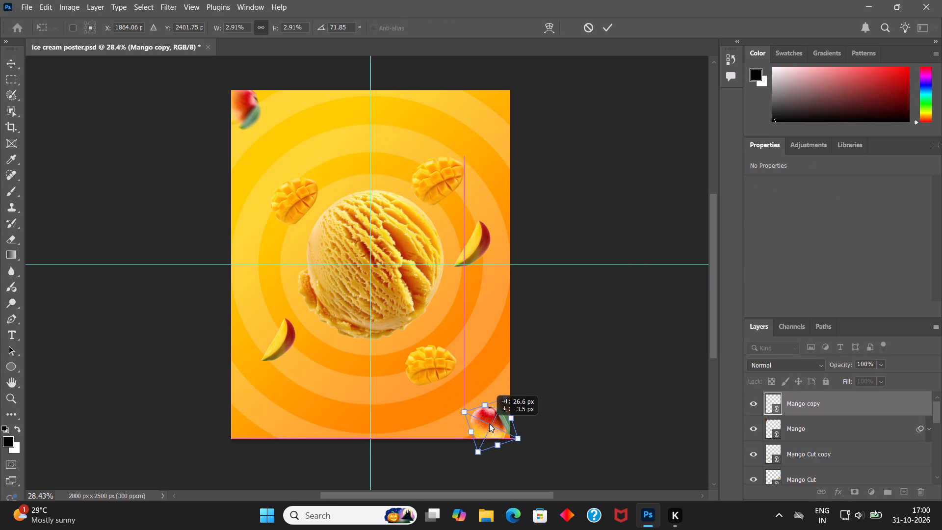
{"action": "left_click_drag", "start_coordinate": [489, 424], "coordinate": [490, 424]}
{"action": "left_click_drag", "start_coordinate": [467, 401], "coordinate": [465, 401]}
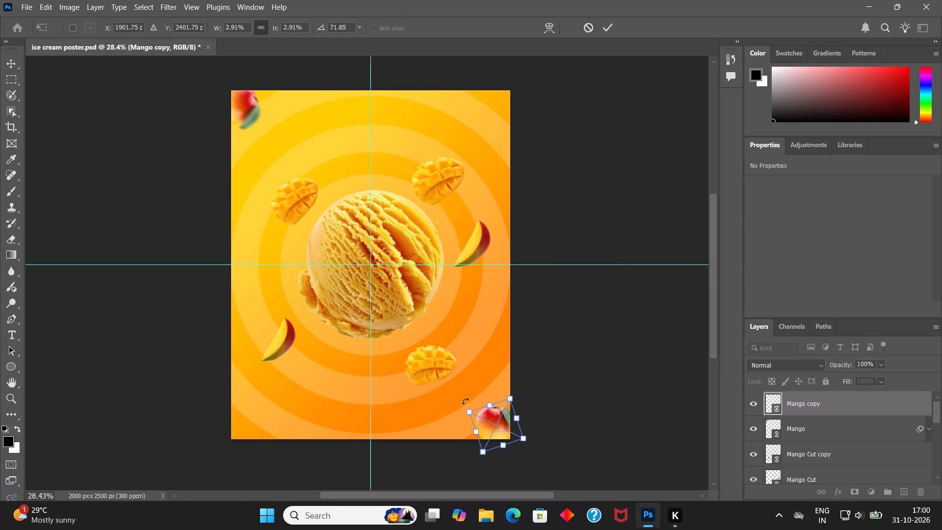
{"action": "left_click_drag", "start_coordinate": [465, 401], "coordinate": [460, 404]}
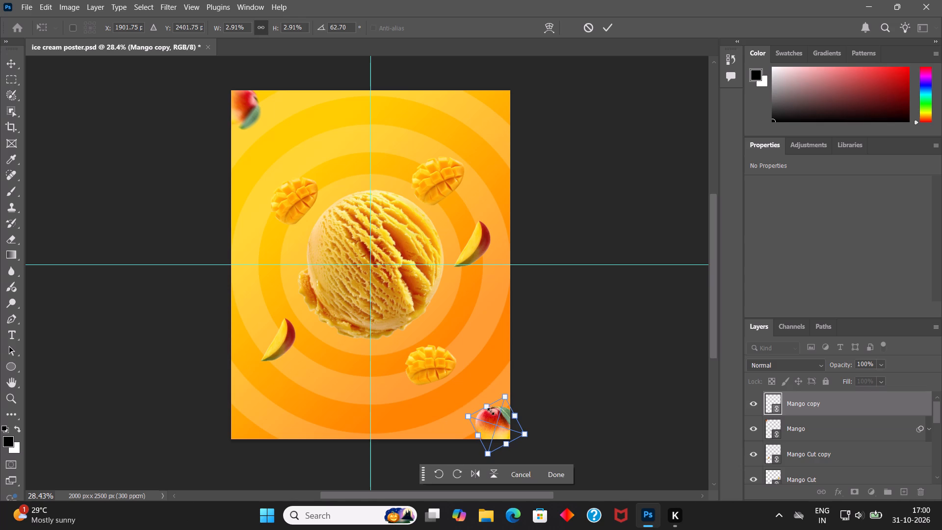
{"action": "left_click", "coordinate": [604, 30]}
{"action": "left_click", "coordinate": [604, 346]}
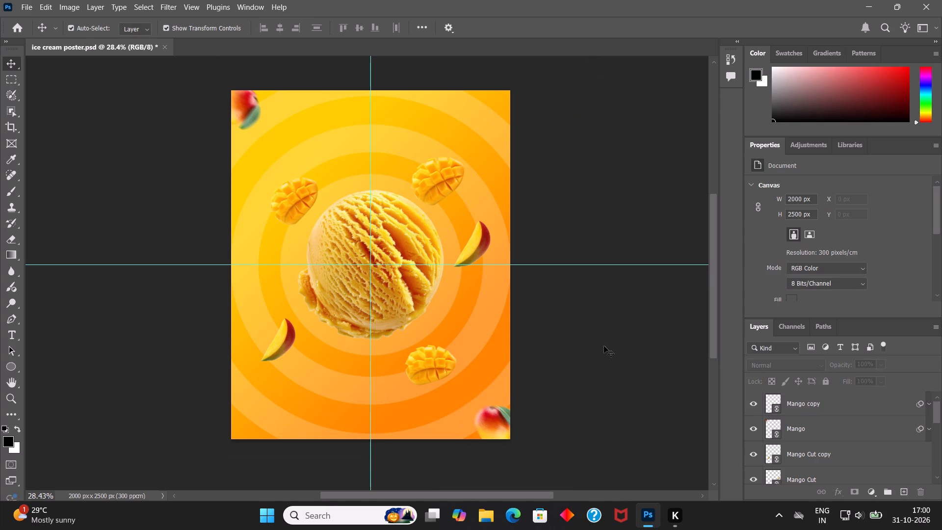
{"action": "key", "text": "ctrl+s"}
Move the lower-right mango slice up and to the right, beside the scoop's lower edge, and save the poster.
{"action": "right_click_drag", "start_coordinate": [643, 0], "coordinate": [631, 0]}
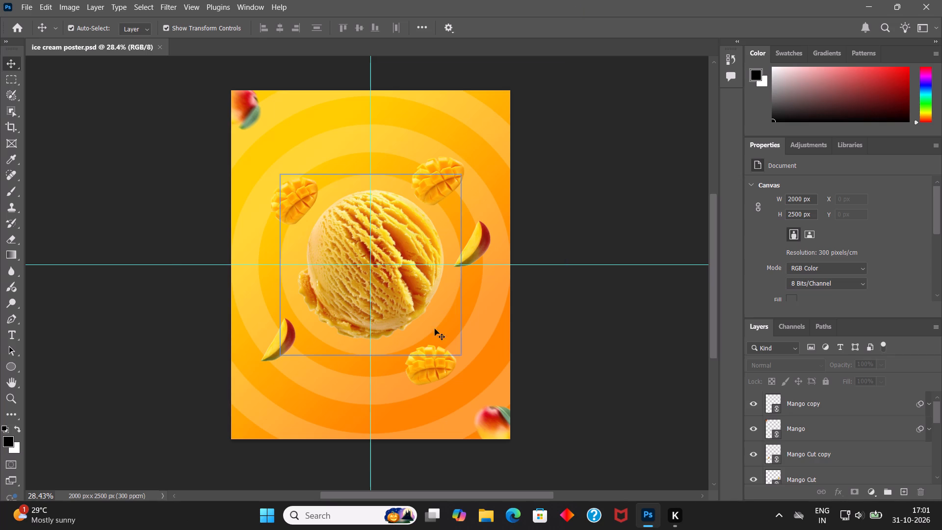
{"action": "left_click_drag", "start_coordinate": [432, 367], "coordinate": [441, 361]}
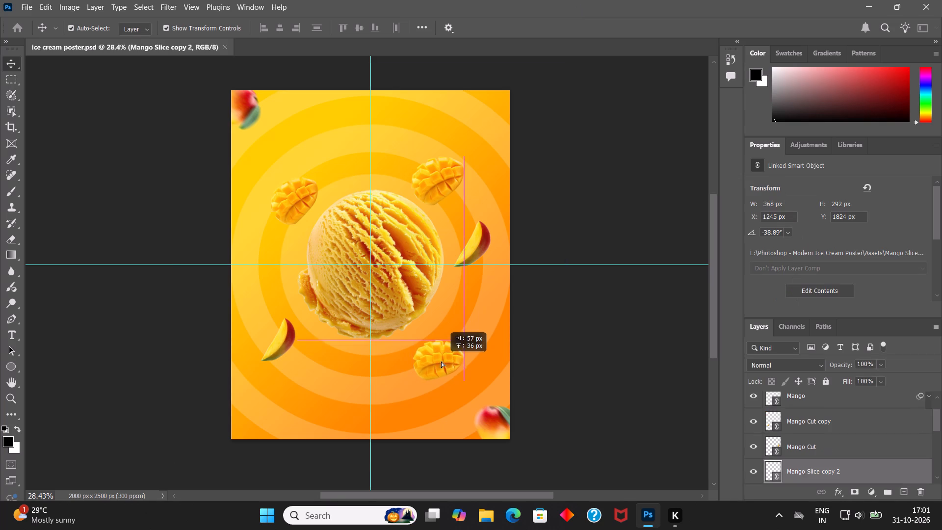
{"action": "left_click_drag", "start_coordinate": [441, 361], "coordinate": [454, 345]}
{"action": "left_click", "coordinate": [598, 360]}
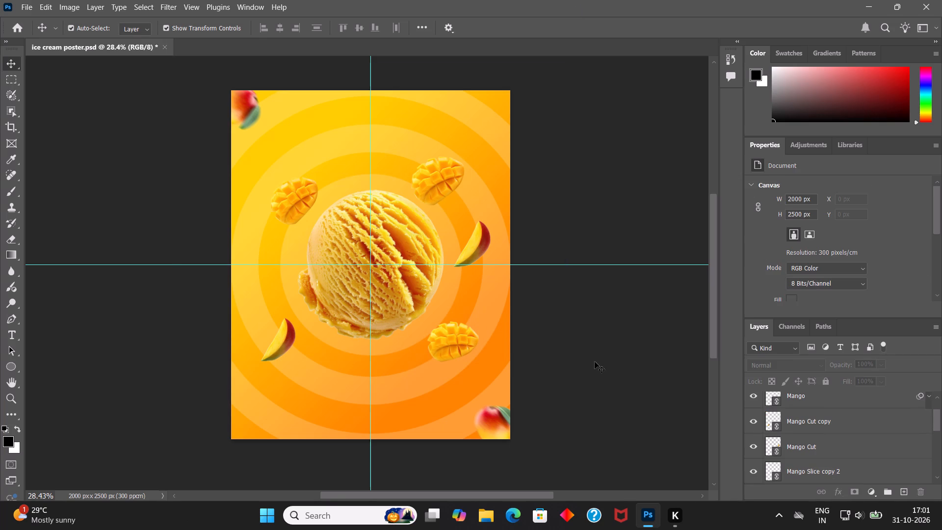
{"action": "key", "text": "ctrl+s"}
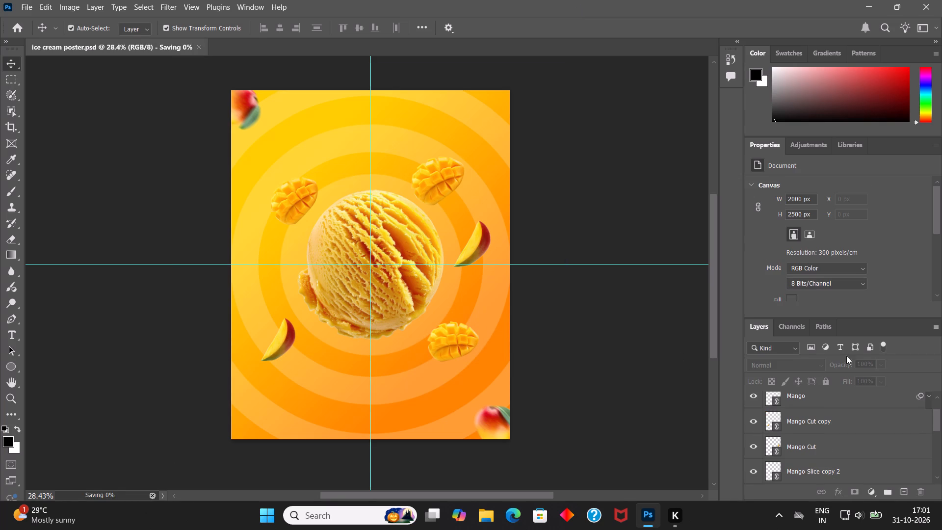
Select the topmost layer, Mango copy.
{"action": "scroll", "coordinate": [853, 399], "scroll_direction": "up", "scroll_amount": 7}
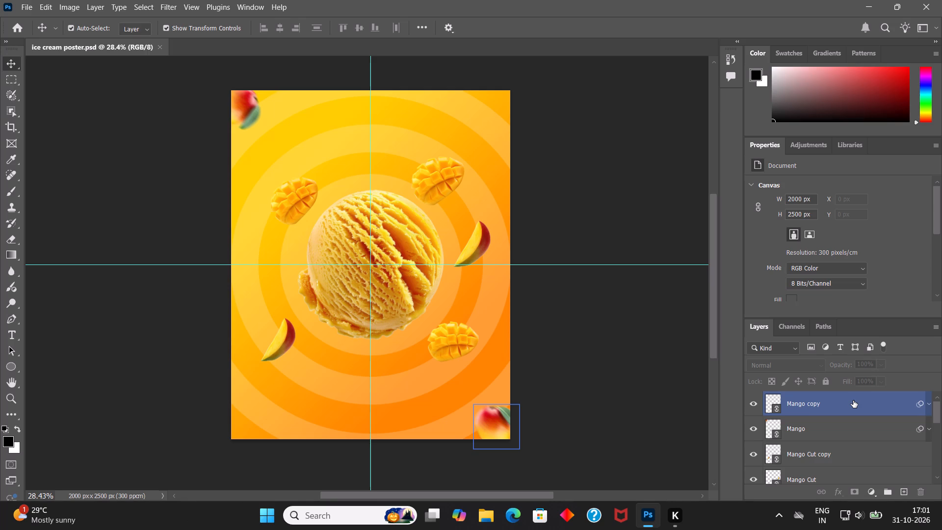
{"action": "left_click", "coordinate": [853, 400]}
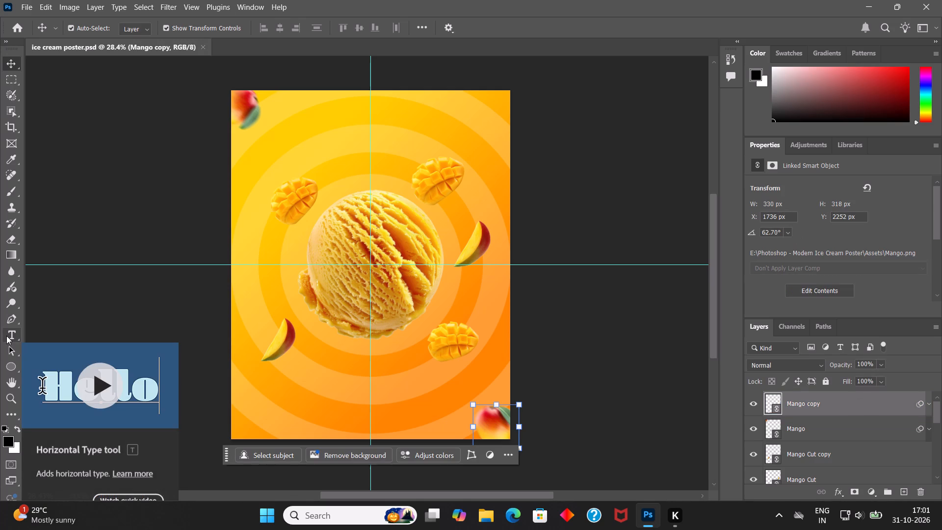
Switch to File Explorer and open the Read Me! document in drive E's Photoshop - Modern Ice Cream Poster folder.
{"action": "left_click", "coordinate": [478, 517]}
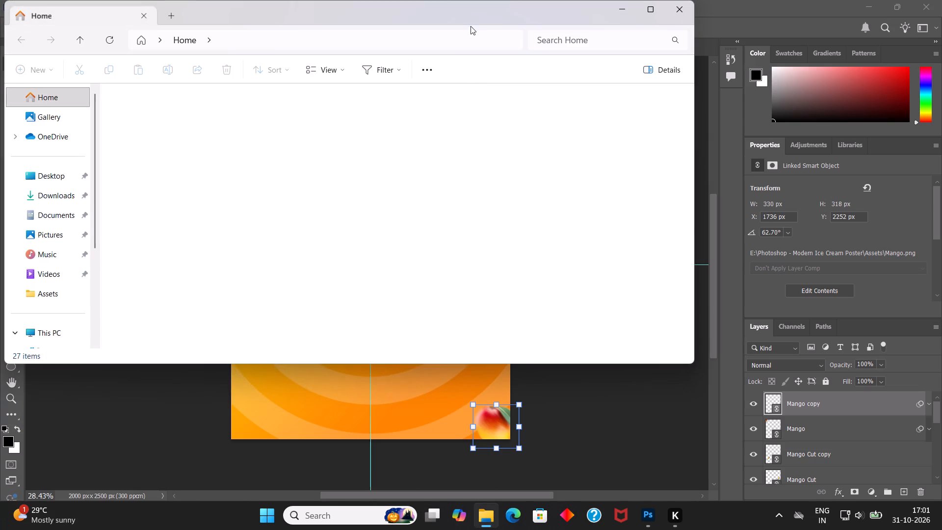
{"action": "double_click", "coordinate": [471, 11]}
{"action": "left_click", "coordinate": [81, 361]}
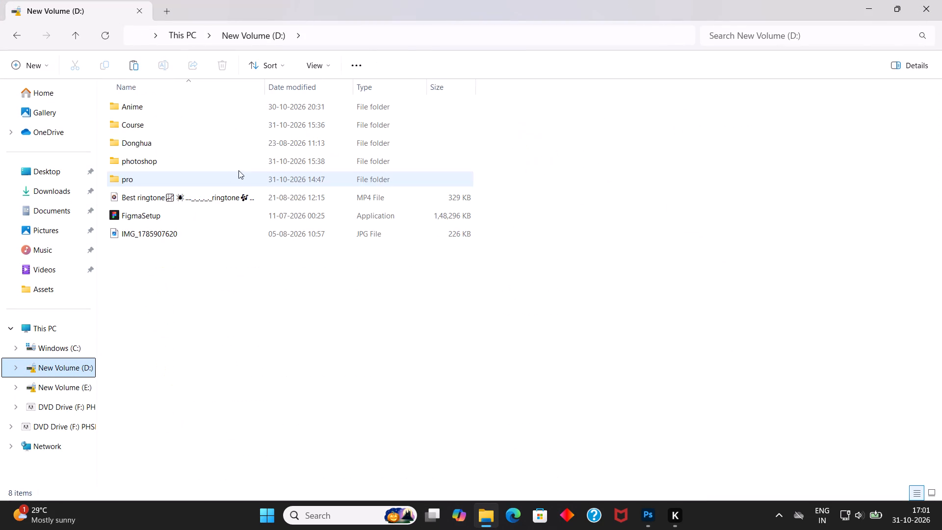
{"action": "left_click", "coordinate": [83, 387]}
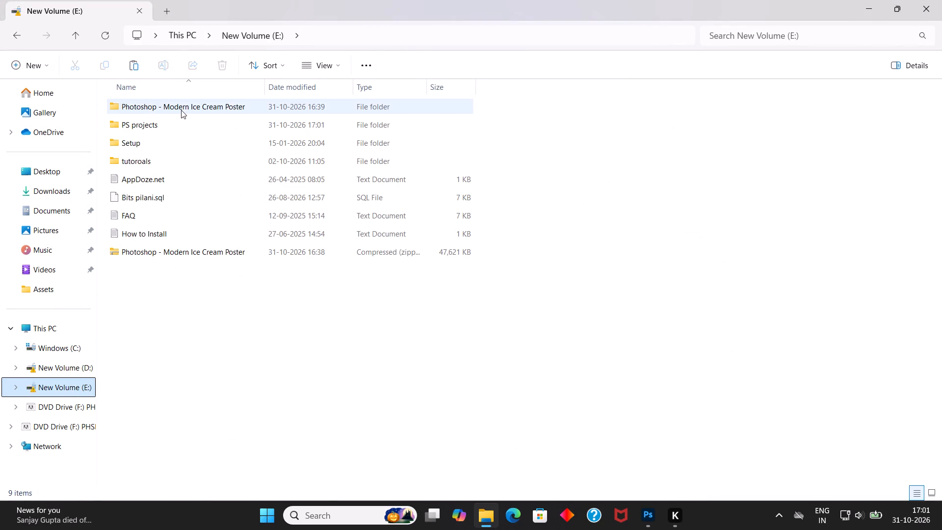
{"action": "double_click", "coordinate": [181, 110]}
{"action": "double_click", "coordinate": [182, 105]}
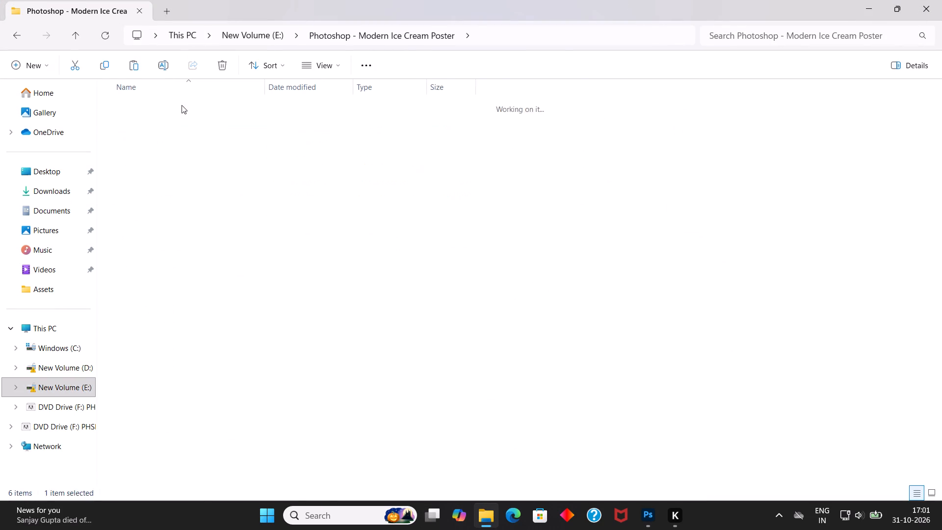
{"action": "right_click", "coordinate": [455, 0]}
{"action": "left_click", "coordinate": [383, 0]}
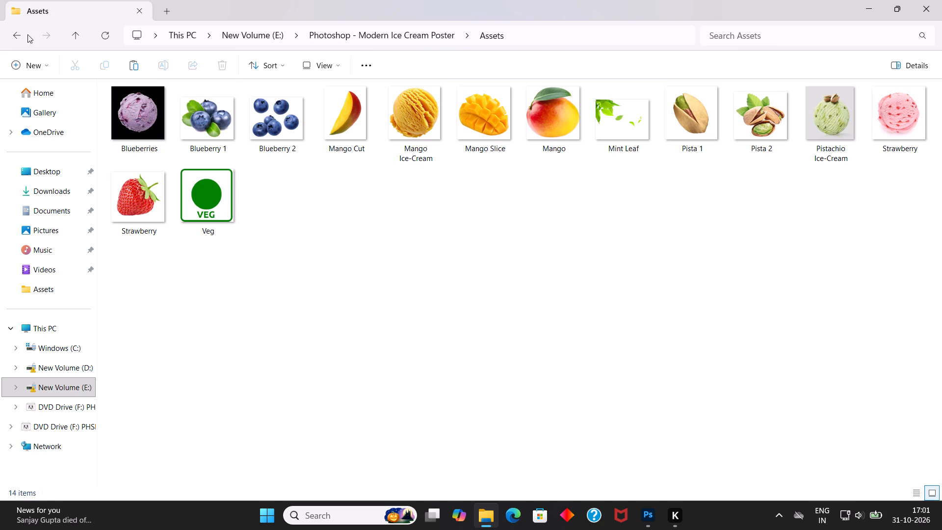
{"action": "left_click", "coordinate": [18, 33]}
{"action": "double_click", "coordinate": [150, 178]}
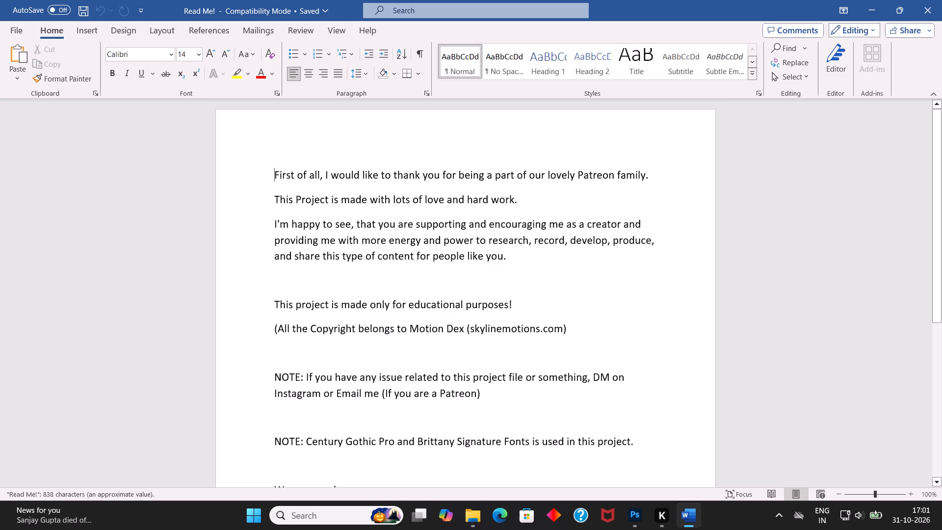
Read through the Read Me! document for the project's font notes, close it, and return to the poster in Photoshop.
{"action": "left_click_drag", "start_coordinate": [275, 167], "coordinate": [531, 253]}
{"action": "left_click", "coordinate": [538, 255]}
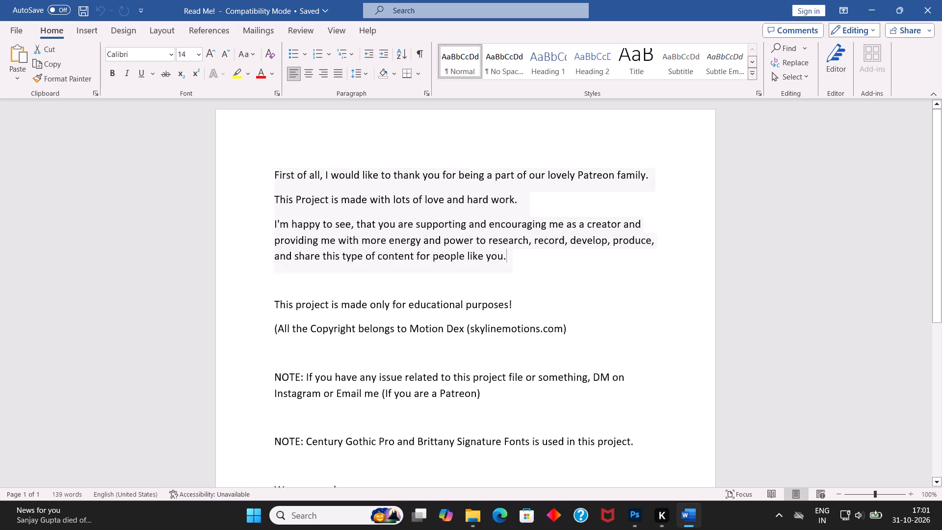
{"action": "right_click", "coordinate": [524, 265]}
{"action": "left_click", "coordinate": [461, 267]}
{"action": "right_click", "coordinate": [464, 269]}
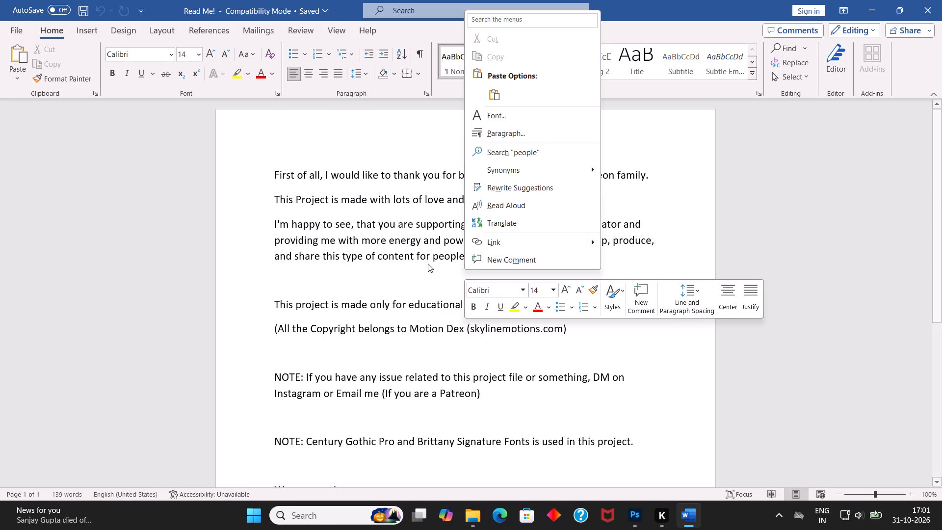
{"action": "left_click", "coordinate": [428, 264]}
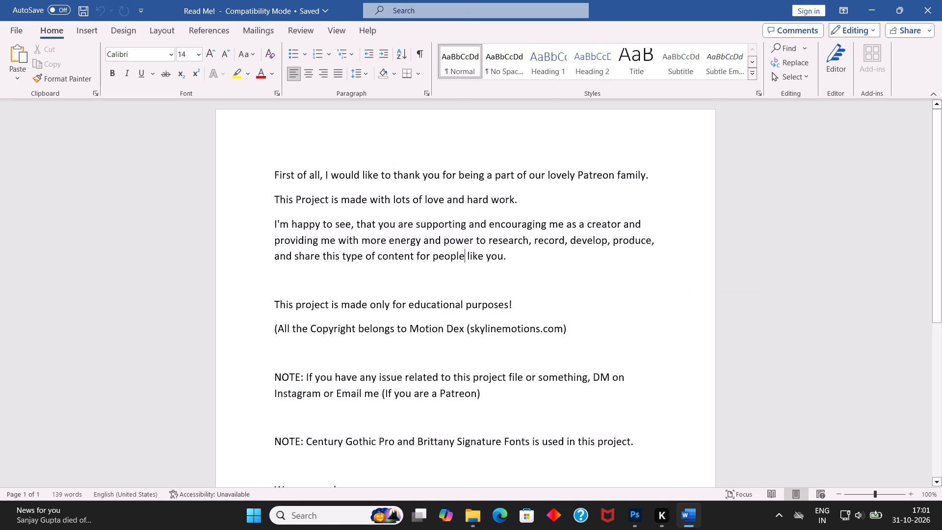
{"action": "scroll", "coordinate": [439, 263], "scroll_direction": "down", "scroll_amount": 3}
{"action": "left_click_drag", "start_coordinate": [500, 308], "coordinate": [327, 270]}
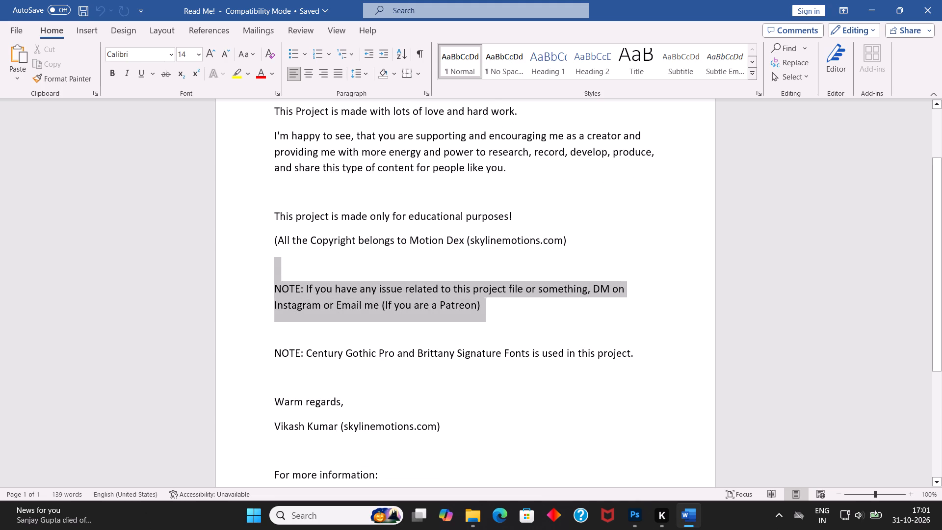
{"action": "left_click_drag", "start_coordinate": [327, 270], "coordinate": [314, 267]}
{"action": "left_click", "coordinate": [314, 267]}
{"action": "right_click", "coordinate": [314, 267]}
{"action": "left_click", "coordinate": [287, 273]}
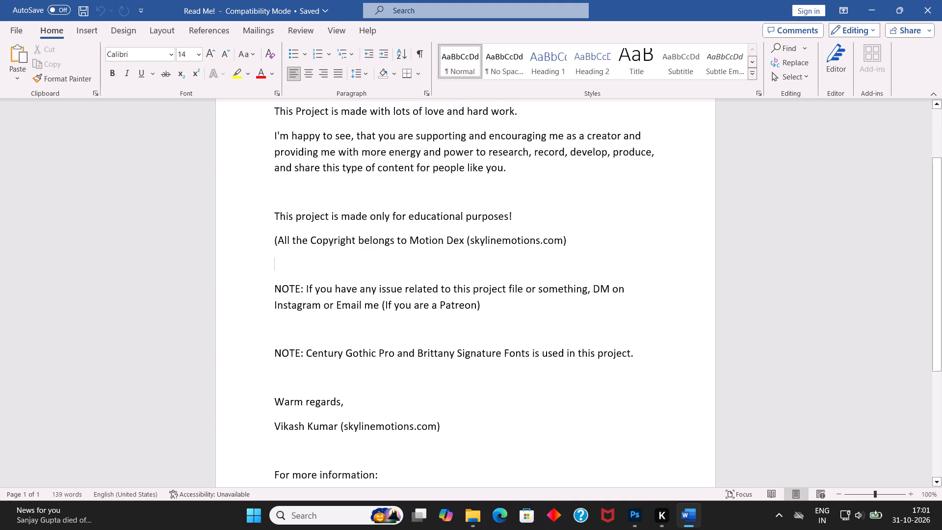
{"action": "scroll", "coordinate": [366, 330], "scroll_direction": "down", "scroll_amount": 2}
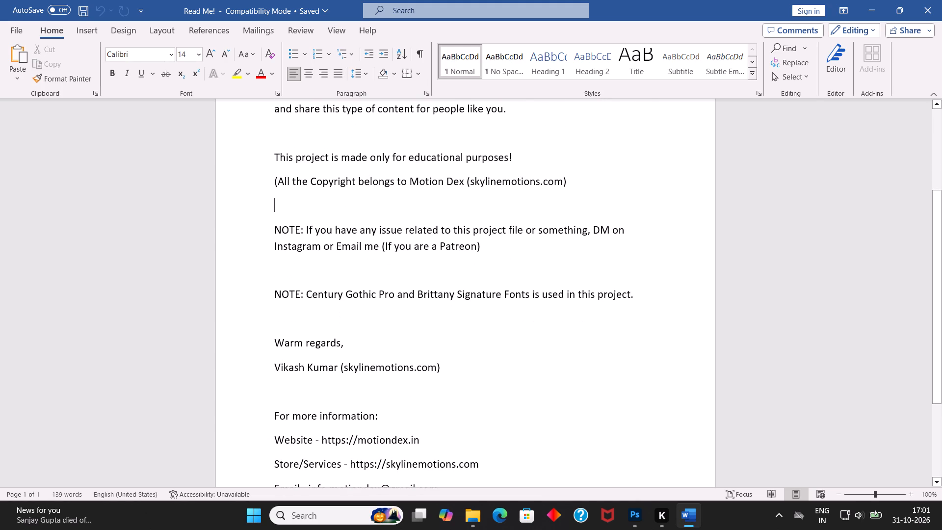
{"action": "left_click_drag", "start_coordinate": [264, 289], "coordinate": [554, 315]}
{"action": "left_click", "coordinate": [515, 373]}
{"action": "scroll", "coordinate": [498, 373], "scroll_direction": "down", "scroll_amount": 6}
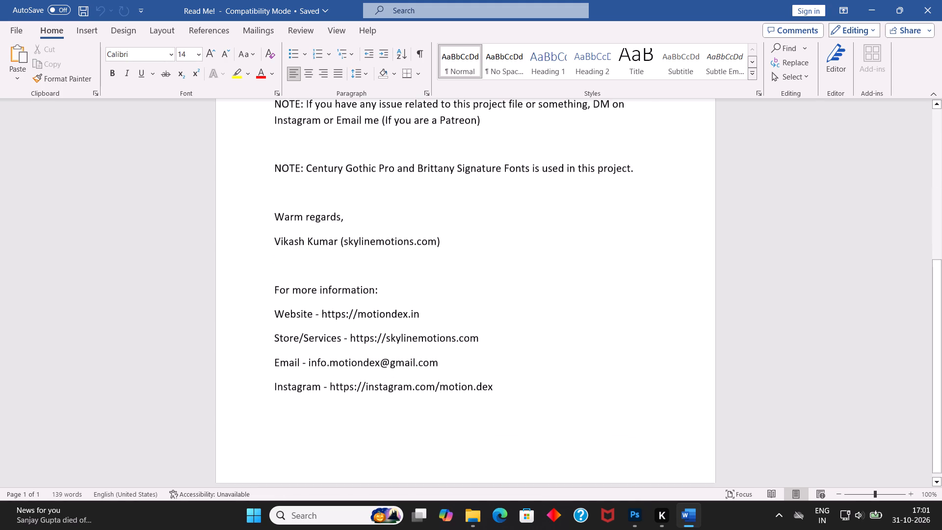
{"action": "right_click", "coordinate": [684, 6]}
{"action": "left_click", "coordinate": [650, 4]}
{"action": "left_click", "coordinate": [941, 0]}
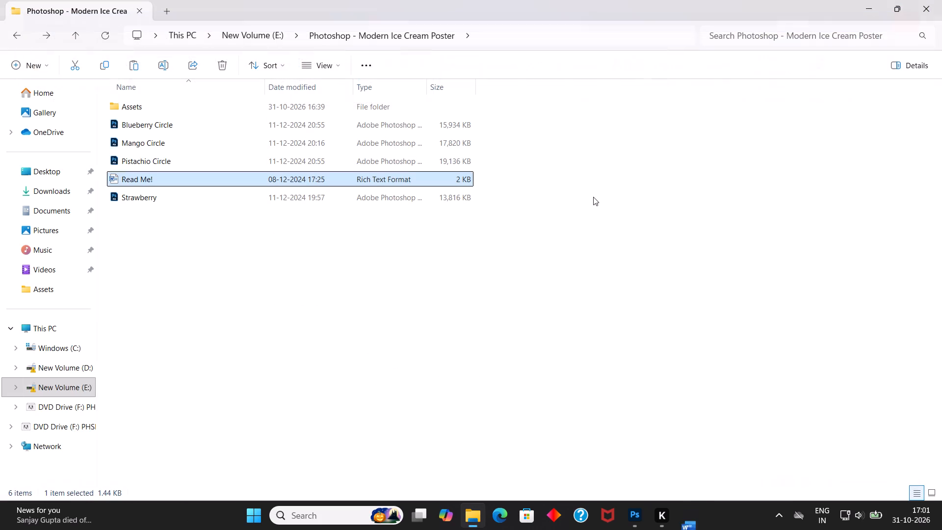
{"action": "left_click", "coordinate": [866, 3]}
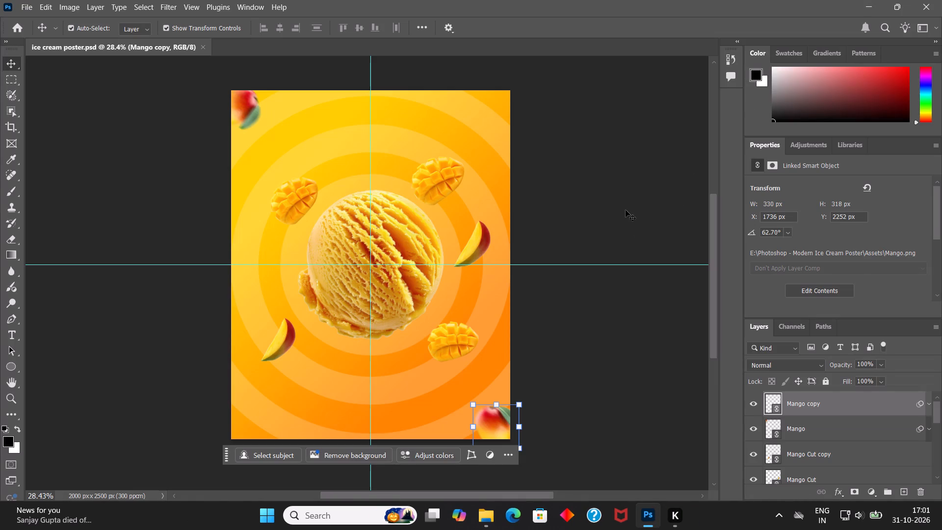
Deselect the mango copy and save the poster document.
{"action": "left_click", "coordinate": [626, 210]}
{"action": "key", "text": "ctrl+s"}
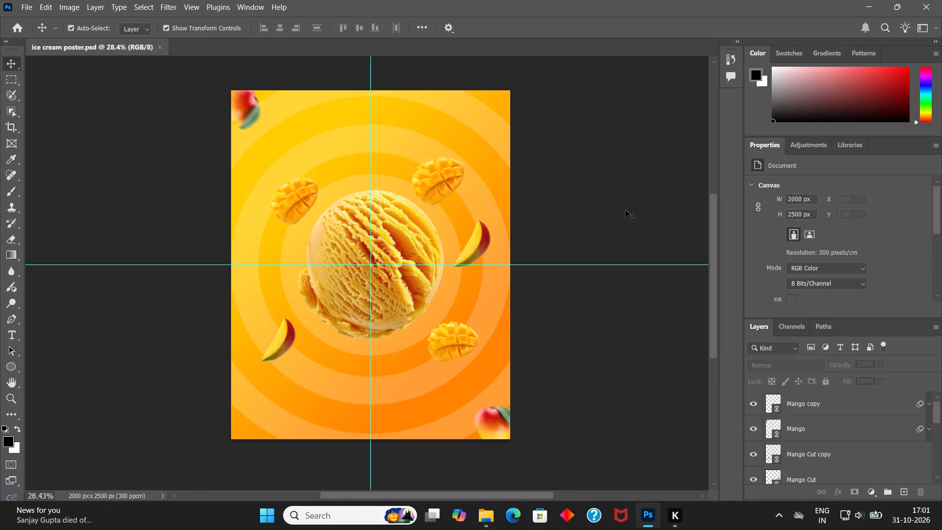
Set up the Type tool's character settings with a font size of 85 pt and tracking of -60.
{"action": "left_click", "coordinate": [13, 336]}
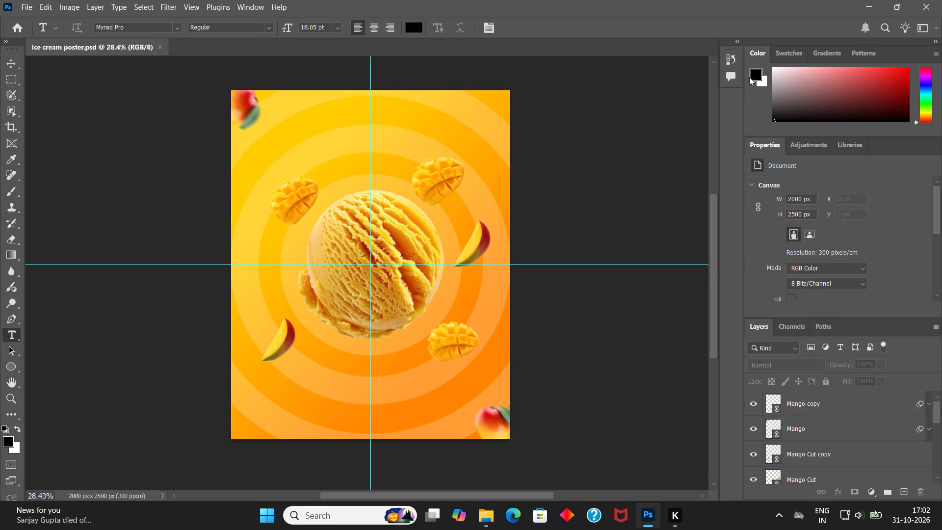
{"action": "left_click", "coordinate": [262, 7]}
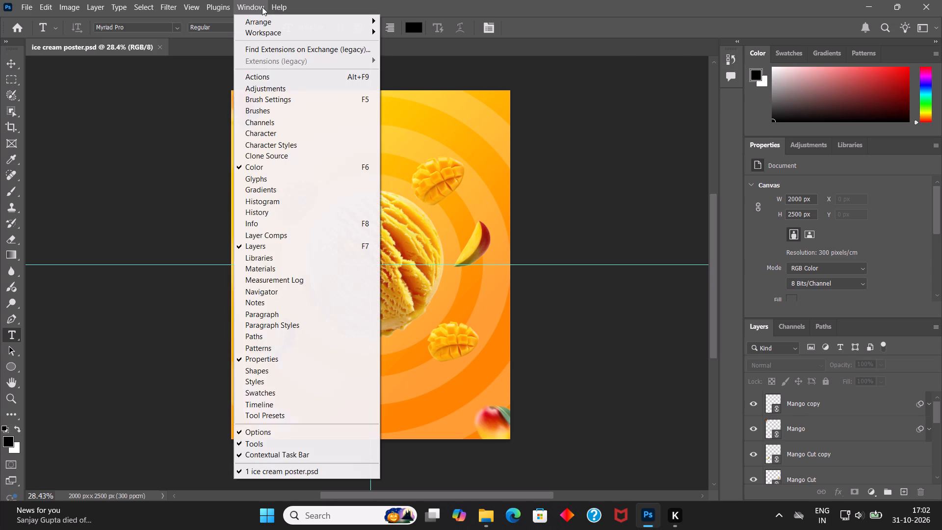
{"action": "left_click", "coordinate": [278, 134]}
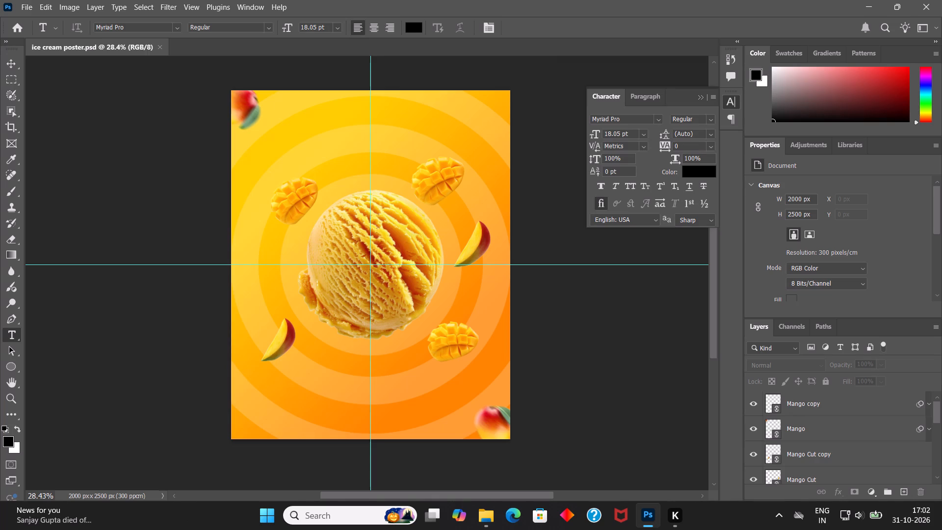
{"action": "left_click", "coordinate": [620, 134]}
{"action": "key", "text": "ctrl+a"}
{"action": "type", "text": "85"}
{"action": "key", "text": "Return"}
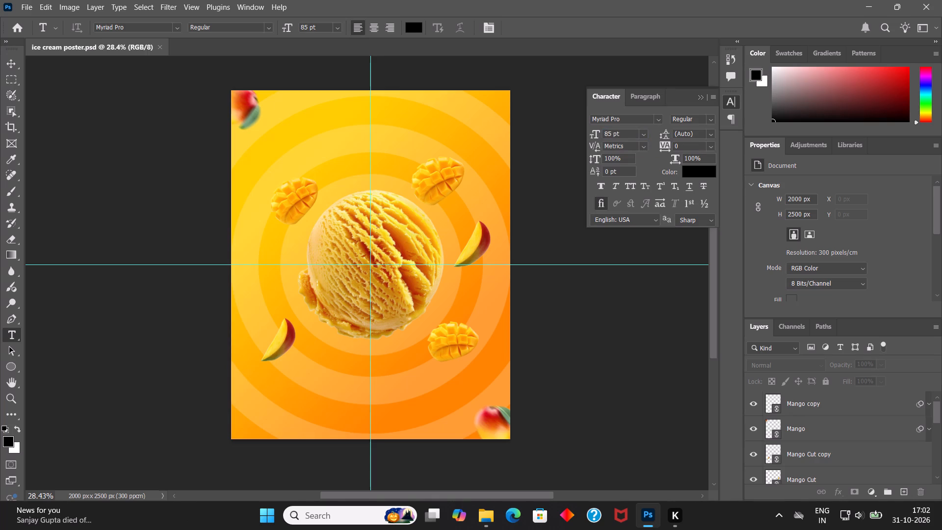
{"action": "left_click", "coordinate": [685, 144]}
{"action": "key", "text": "BackSpace"}
{"action": "key", "text": "minus"}
{"action": "key", "text": "6"}
{"action": "key", "text": "0"}
{"action": "key", "text": "Return"}
Add the text "mango" over the lower part of the poster and colour it white (ffffff).
{"action": "left_click", "coordinate": [308, 361]}
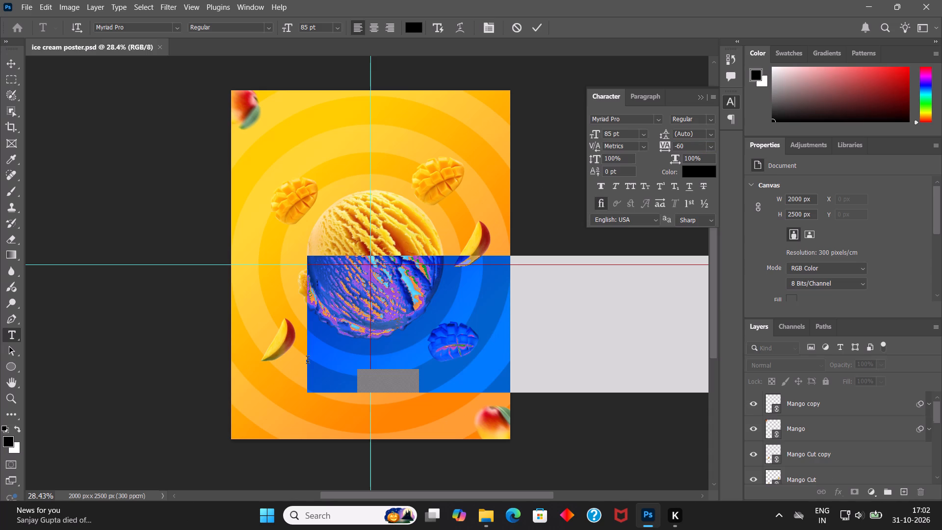
{"action": "type", "text": "mango"}
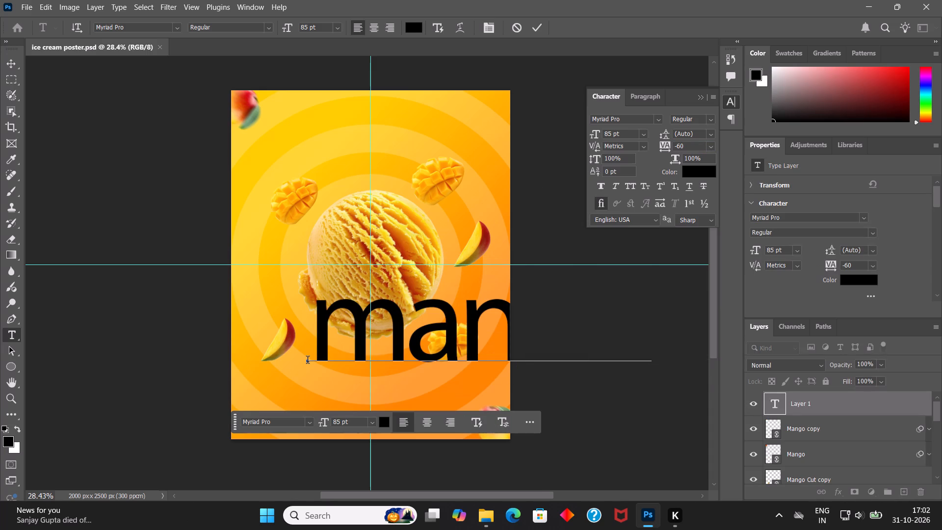
{"action": "triple_click", "coordinate": [443, 316]}
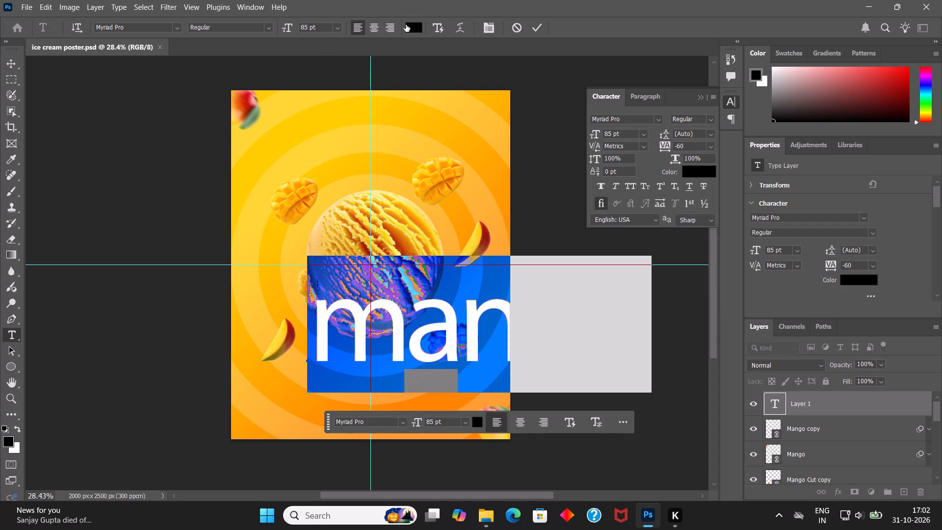
{"action": "left_click", "coordinate": [411, 29]}
{"action": "left_click_drag", "start_coordinate": [110, 318], "coordinate": [0, 238]}
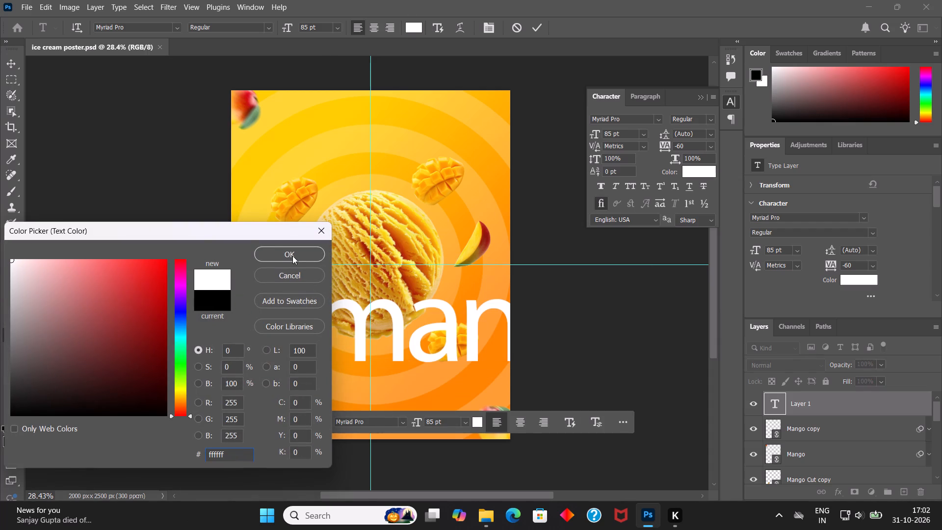
{"action": "left_click", "coordinate": [292, 256]}
{"action": "left_click", "coordinate": [543, 27]}
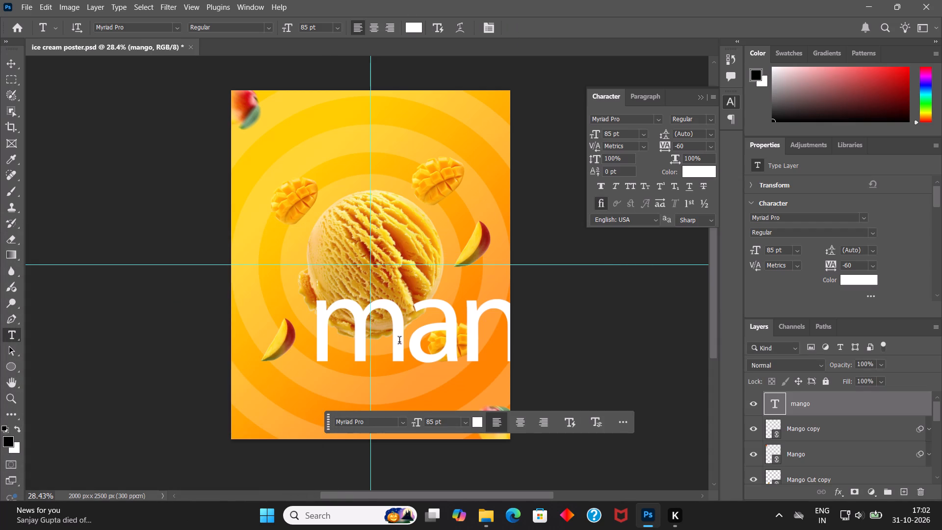
Scale the mango text down to about 29 pt, centre it horizontally below the scoop, and save the poster.
{"action": "left_click", "coordinate": [11, 68]}
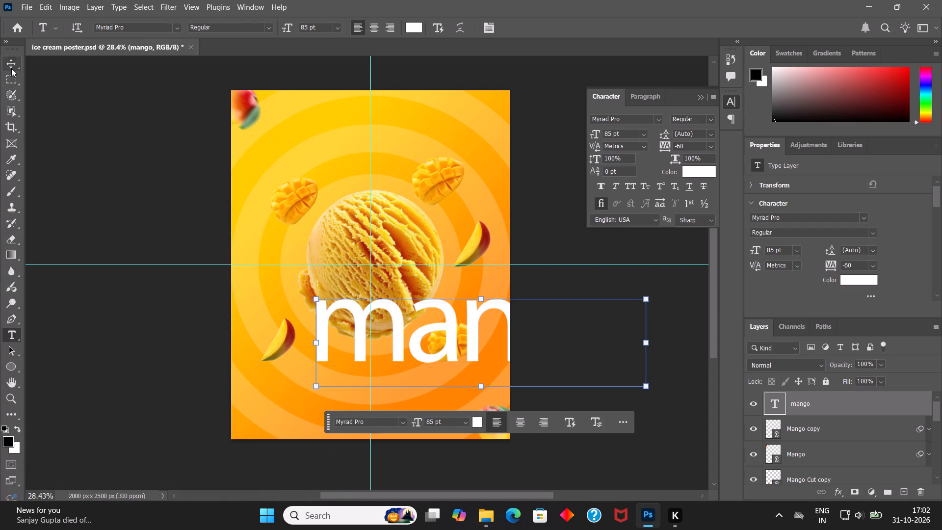
{"action": "left_click_drag", "start_coordinate": [646, 299], "coordinate": [587, 308]}
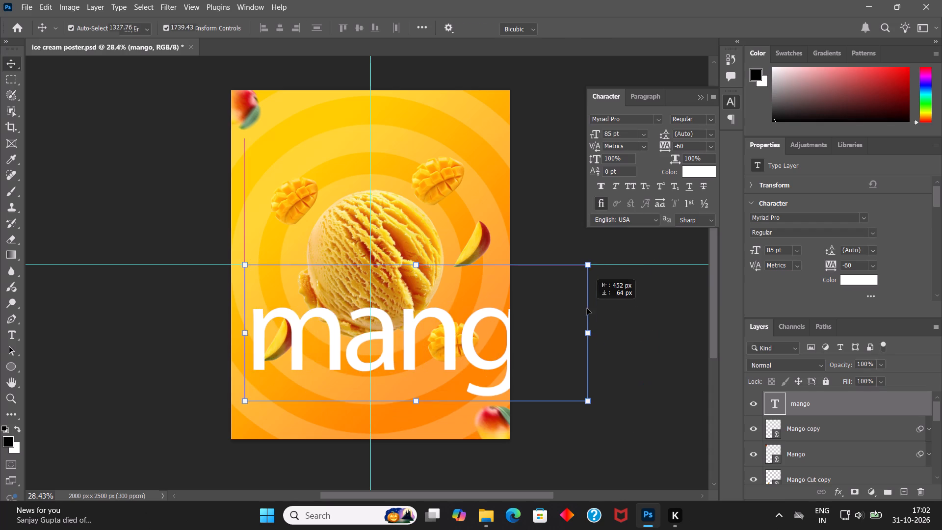
{"action": "left_click_drag", "start_coordinate": [587, 308], "coordinate": [559, 314]}
{"action": "left_click_drag", "start_coordinate": [560, 271], "coordinate": [554, 274]}
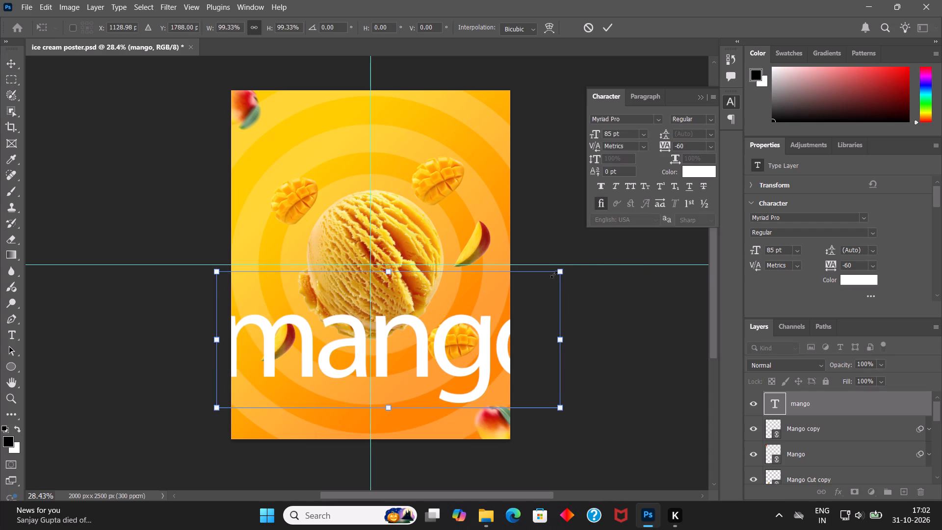
{"action": "left_click_drag", "start_coordinate": [554, 274], "coordinate": [439, 340]}
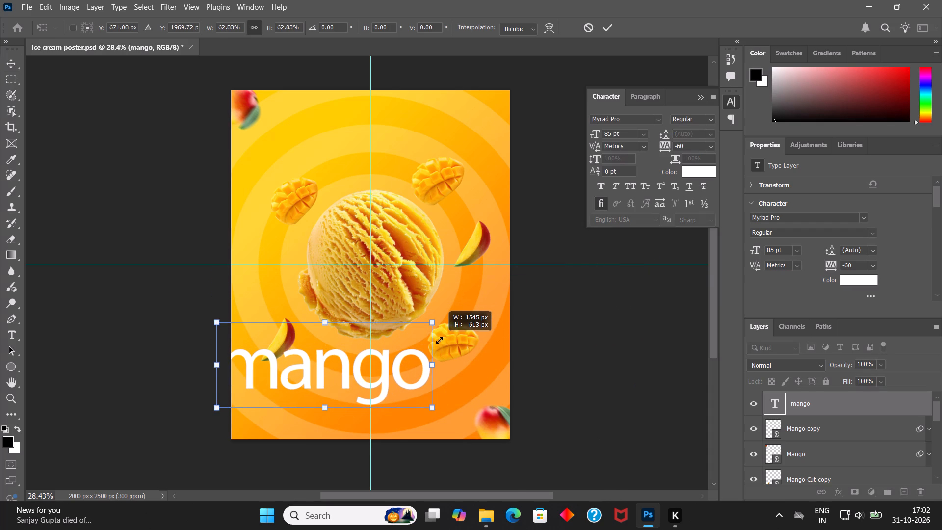
{"action": "left_click_drag", "start_coordinate": [439, 340], "coordinate": [438, 340]}
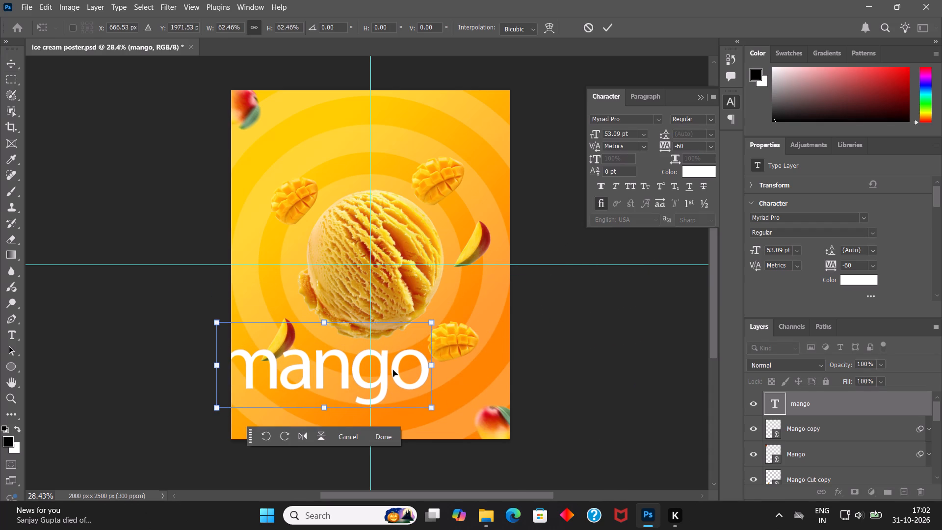
{"action": "left_click_drag", "start_coordinate": [393, 370], "coordinate": [438, 370]}
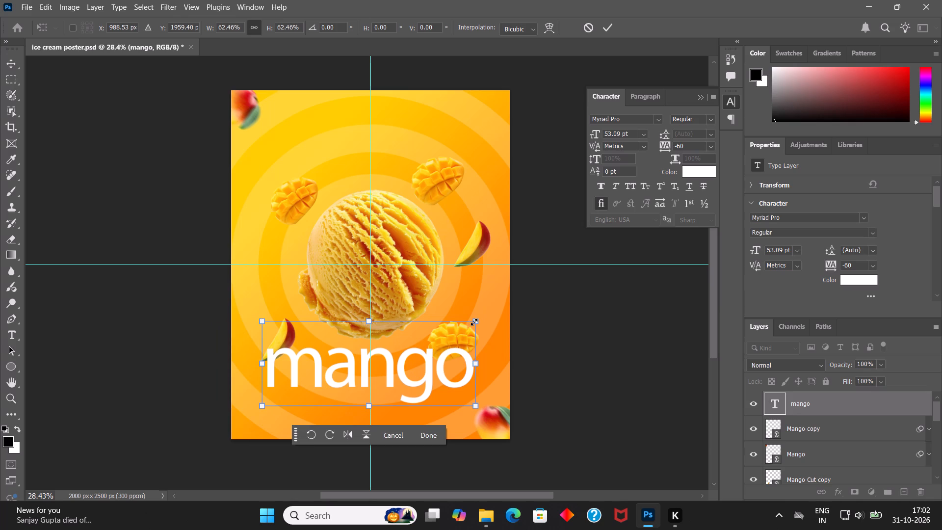
{"action": "left_click_drag", "start_coordinate": [474, 322], "coordinate": [415, 358]}
{"action": "left_click_drag", "start_coordinate": [381, 381], "coordinate": [406, 379]}
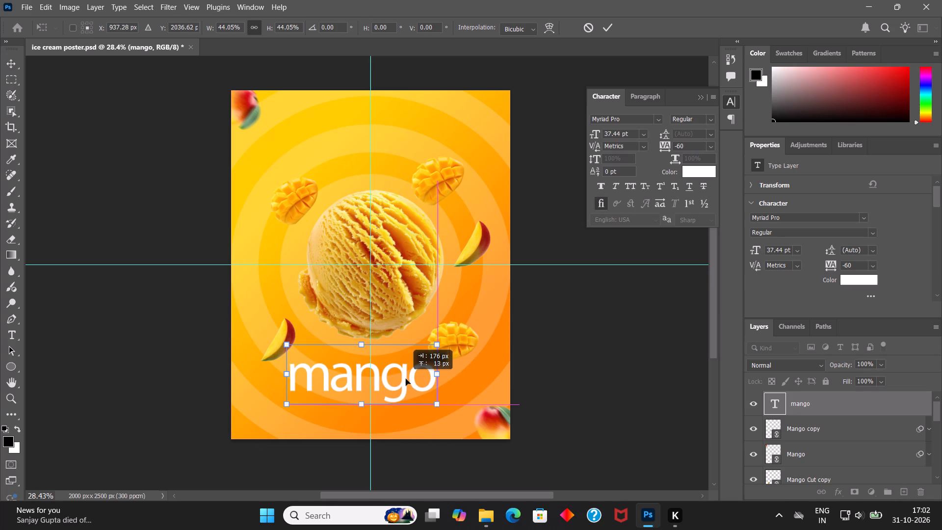
{"action": "left_click_drag", "start_coordinate": [406, 379], "coordinate": [407, 381]}
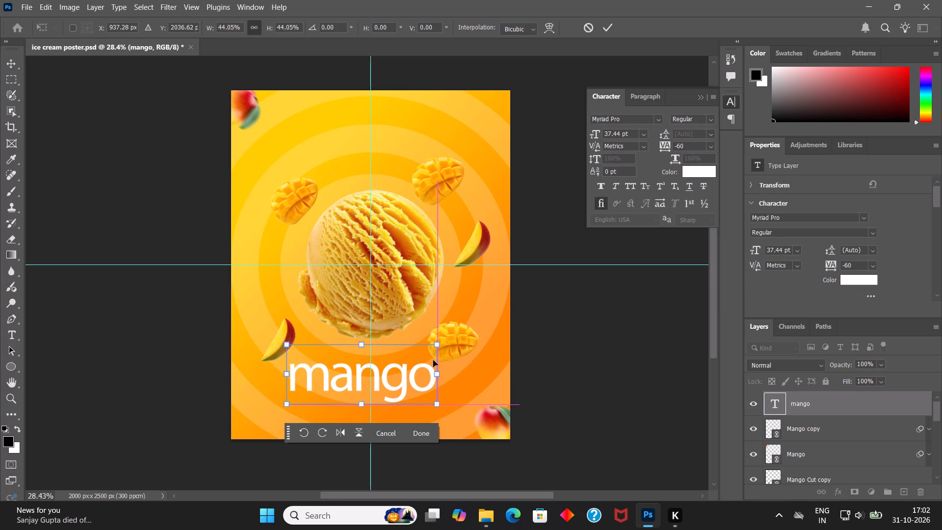
{"action": "left_click_drag", "start_coordinate": [440, 343], "coordinate": [425, 347]}
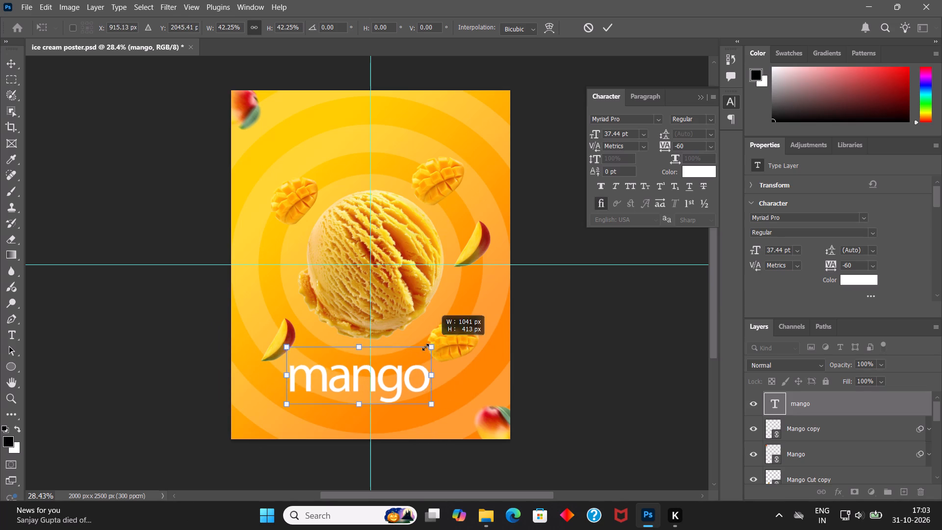
{"action": "left_click_drag", "start_coordinate": [425, 347], "coordinate": [406, 358]}
{"action": "left_click_drag", "start_coordinate": [375, 381], "coordinate": [394, 377]}
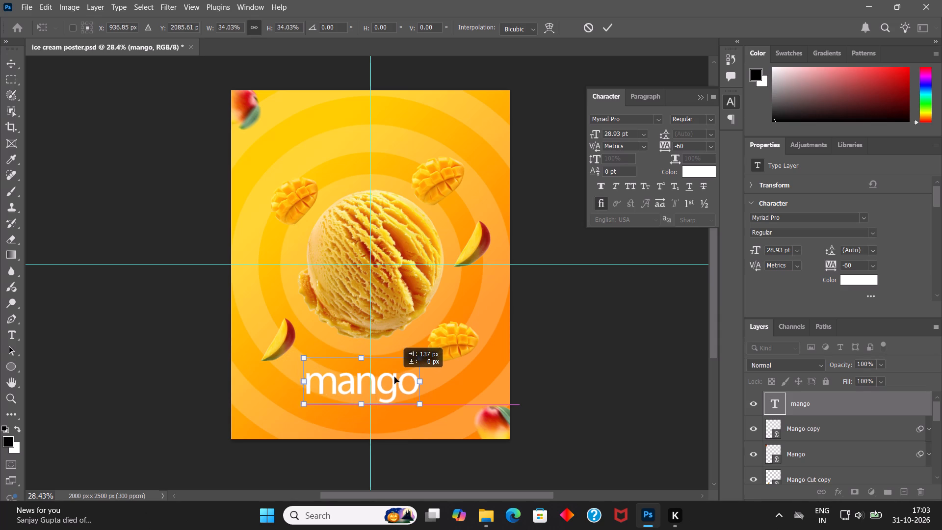
{"action": "left_click_drag", "start_coordinate": [394, 377], "coordinate": [402, 377]}
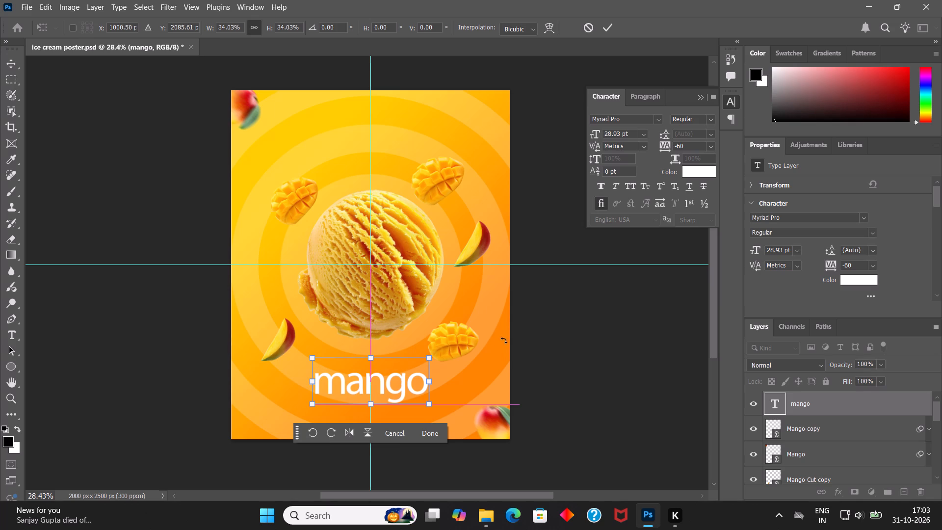
{"action": "left_click", "coordinate": [605, 32]}
{"action": "left_click", "coordinate": [602, 314]}
{"action": "key", "text": "ctrl+s"}
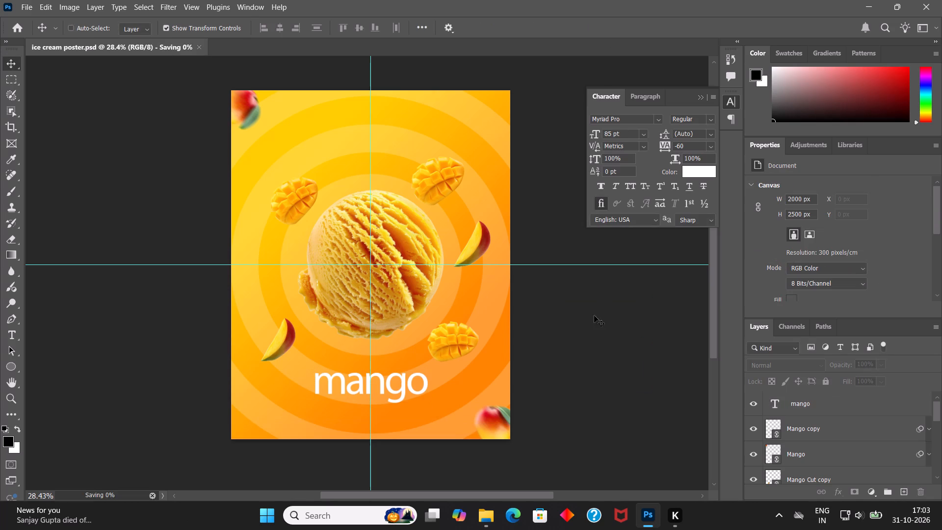
Change the mango text's font style to Bold and save the poster.
{"action": "left_click", "coordinate": [403, 378]}
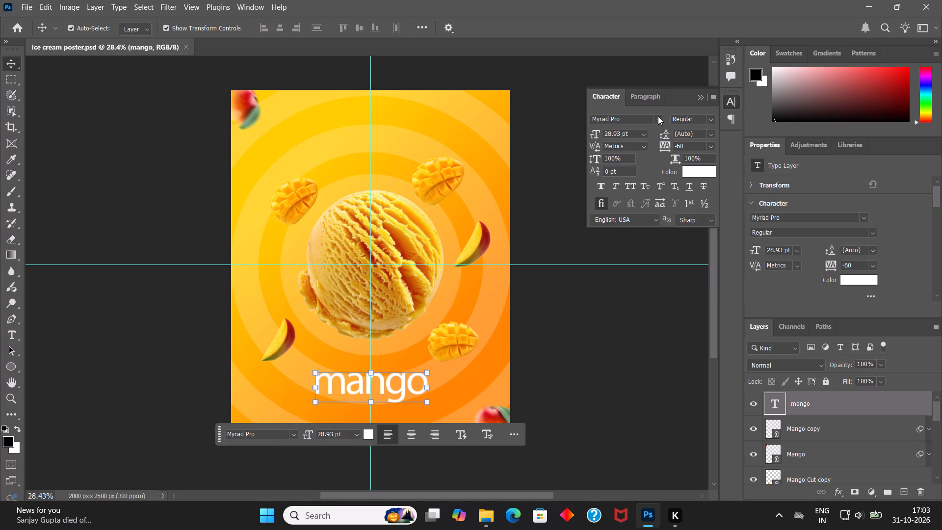
{"action": "left_click", "coordinate": [709, 120]}
{"action": "left_click", "coordinate": [707, 157]}
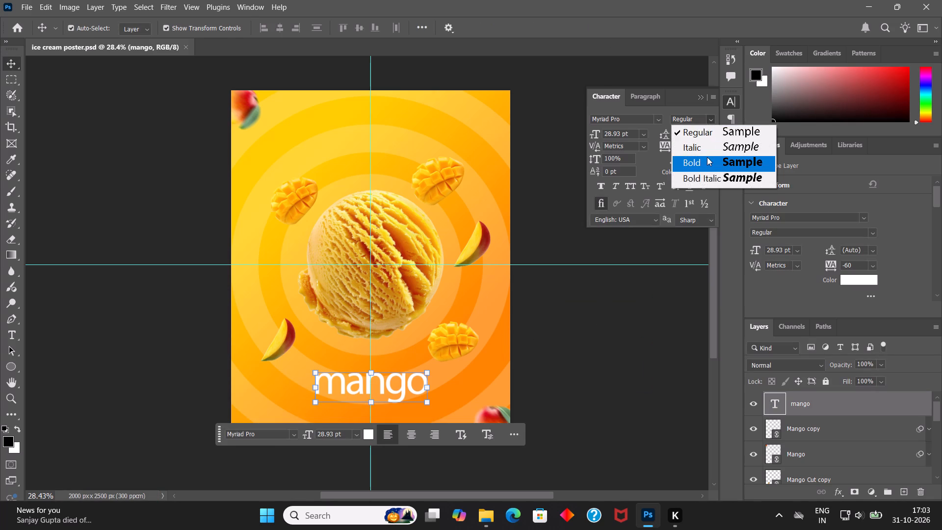
{"action": "left_click", "coordinate": [616, 321]}
{"action": "key", "text": "ctrl+s"}
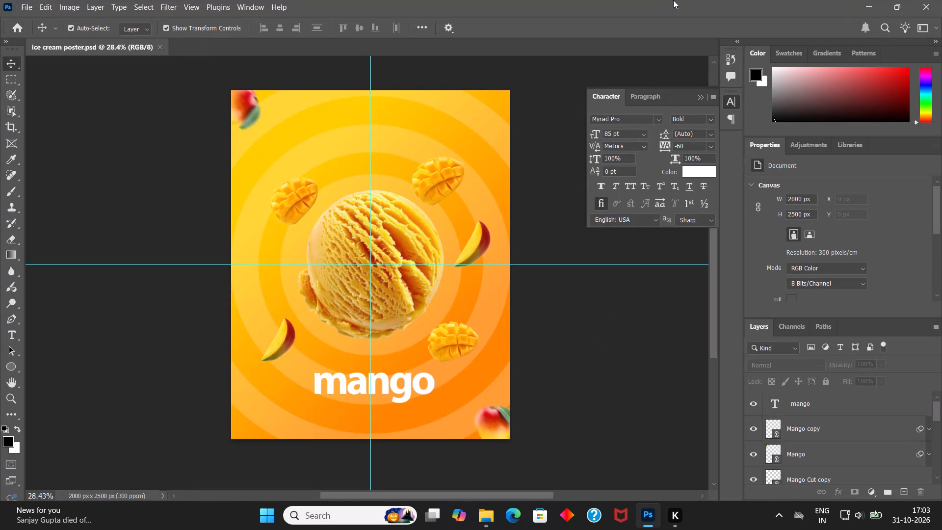
Move the mango text up about 85 px, closer to the scoop, and centre it on the vertical guide.
{"action": "left_click_drag", "start_coordinate": [680, 91], "coordinate": [664, 66]}
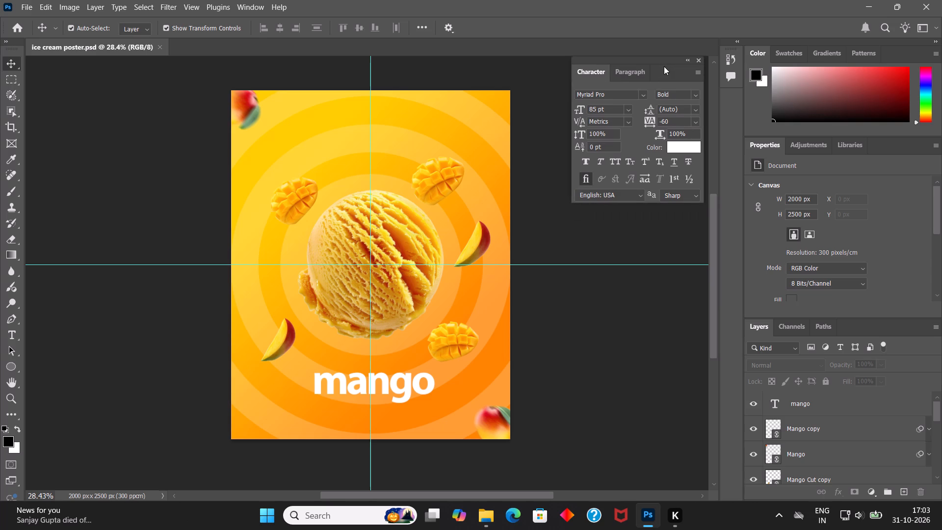
{"action": "left_click_drag", "start_coordinate": [407, 376], "coordinate": [407, 366]}
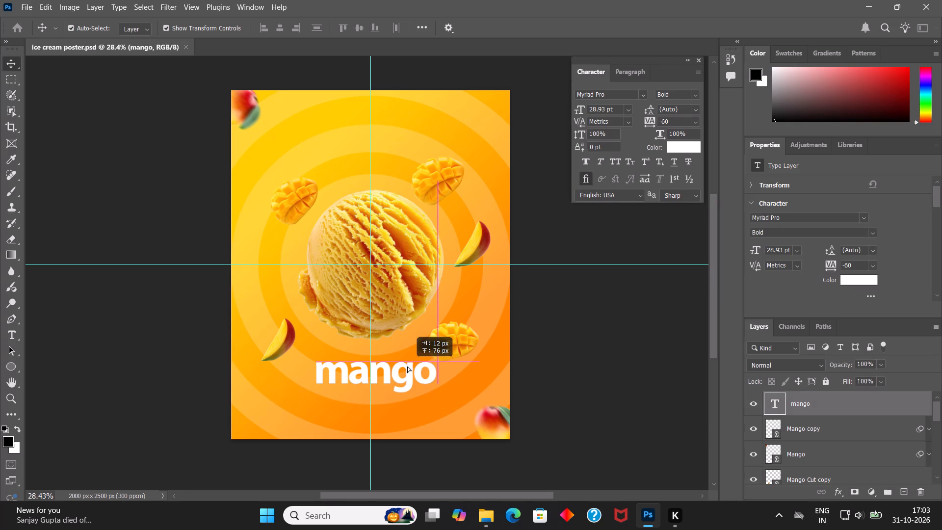
{"action": "left_click_drag", "start_coordinate": [407, 366], "coordinate": [404, 364]}
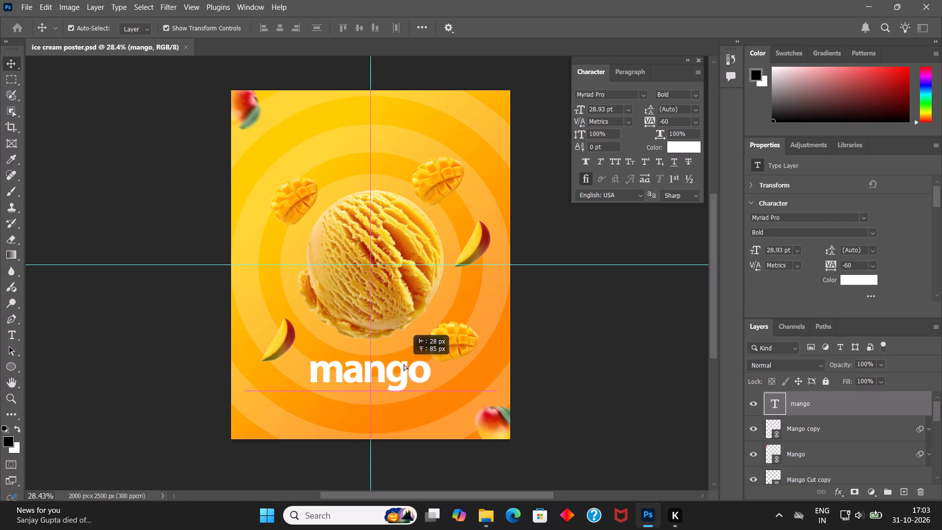
{"action": "left_click_drag", "start_coordinate": [404, 364], "coordinate": [403, 360]}
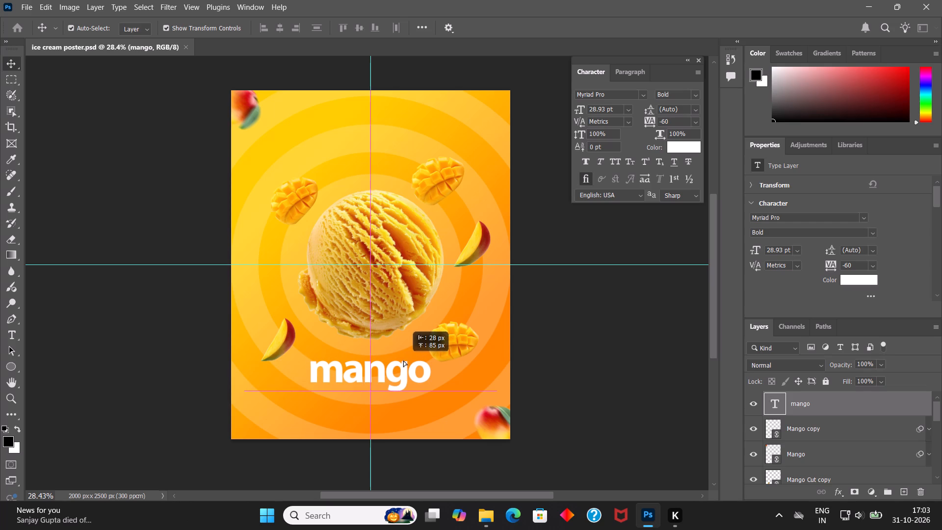
{"action": "left_click_drag", "start_coordinate": [403, 360], "coordinate": [402, 359]}
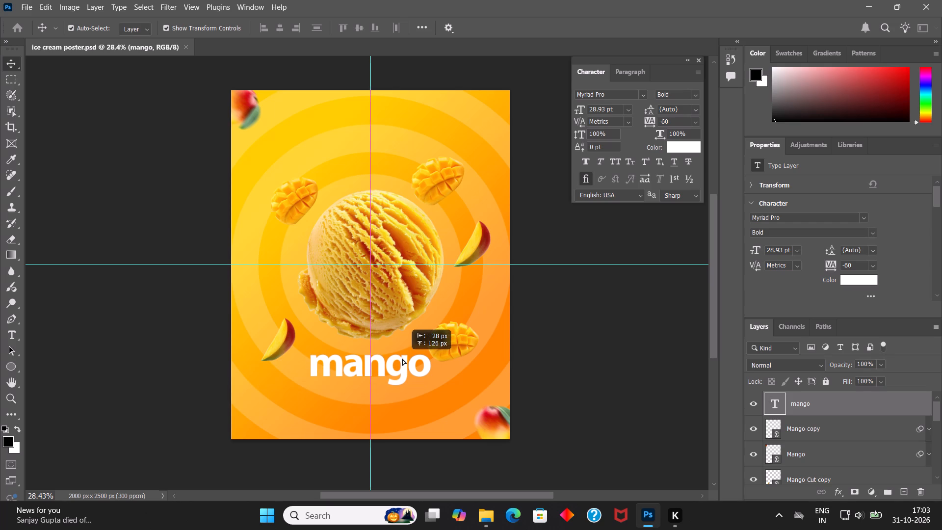
{"action": "left_click_drag", "start_coordinate": [402, 359], "coordinate": [403, 362]}
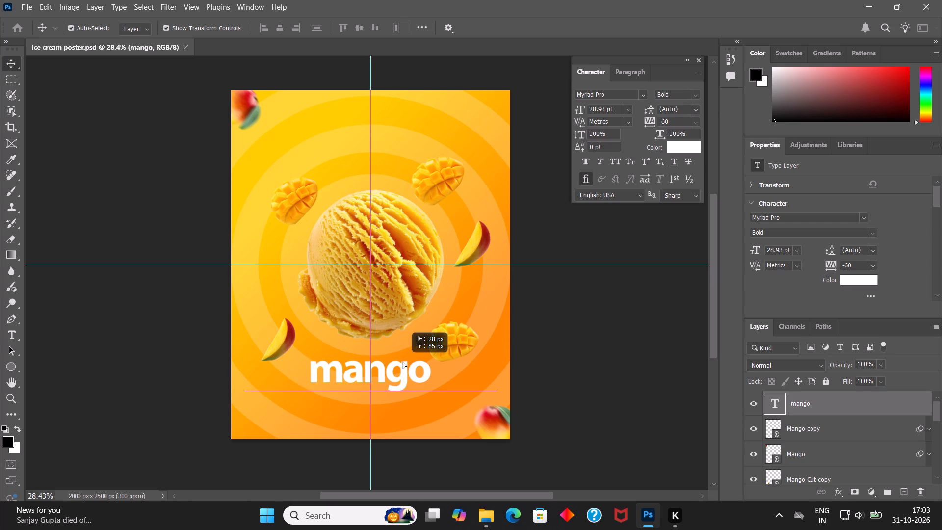
{"action": "left_click_drag", "start_coordinate": [403, 362], "coordinate": [403, 365]}
{"action": "left_click", "coordinate": [600, 299]}
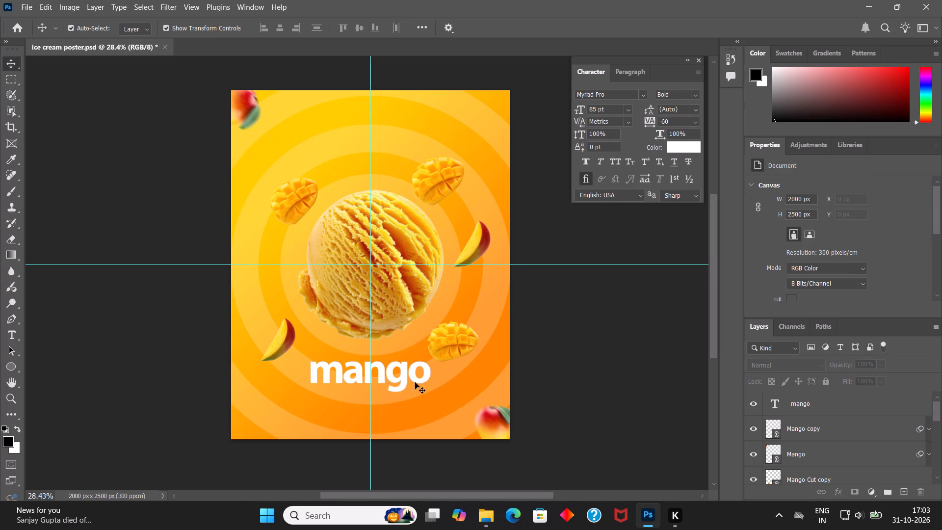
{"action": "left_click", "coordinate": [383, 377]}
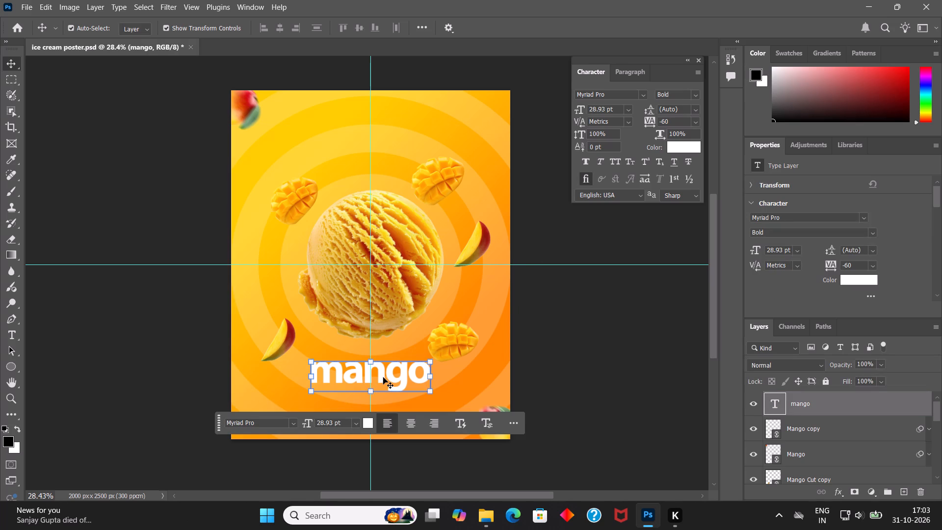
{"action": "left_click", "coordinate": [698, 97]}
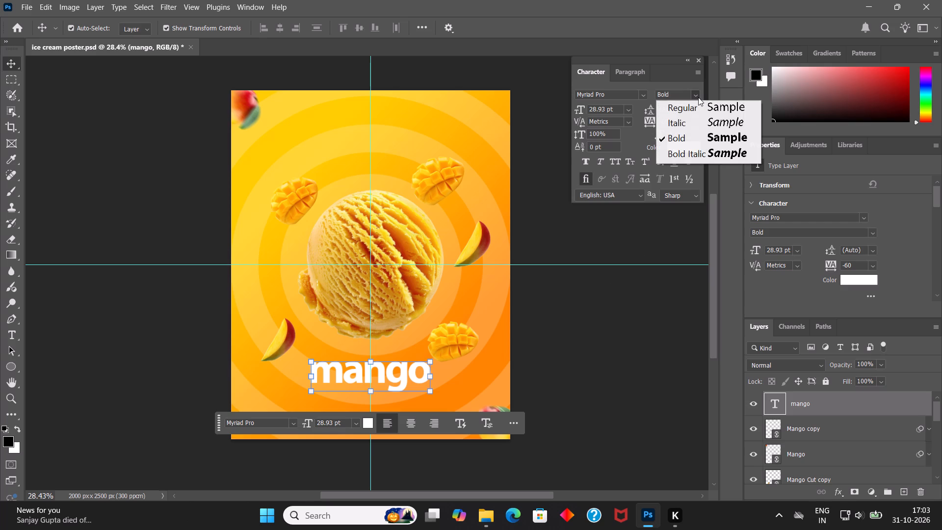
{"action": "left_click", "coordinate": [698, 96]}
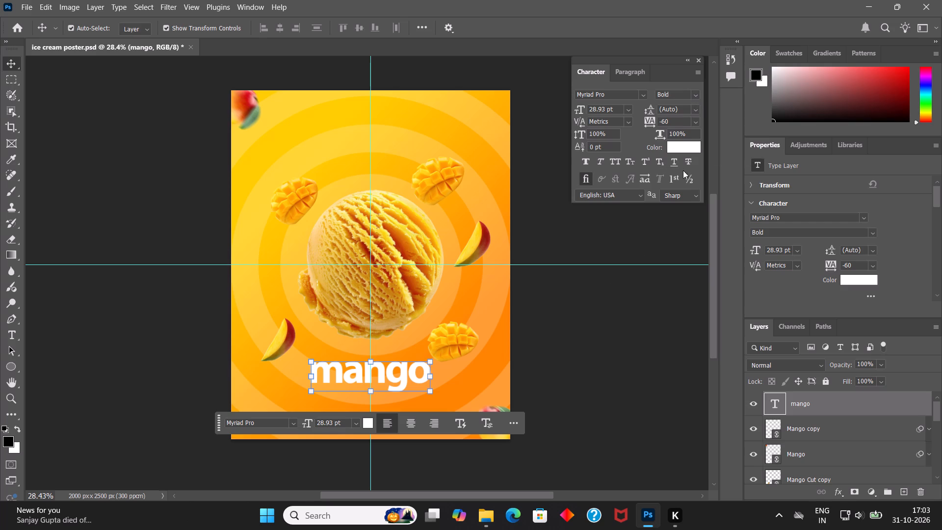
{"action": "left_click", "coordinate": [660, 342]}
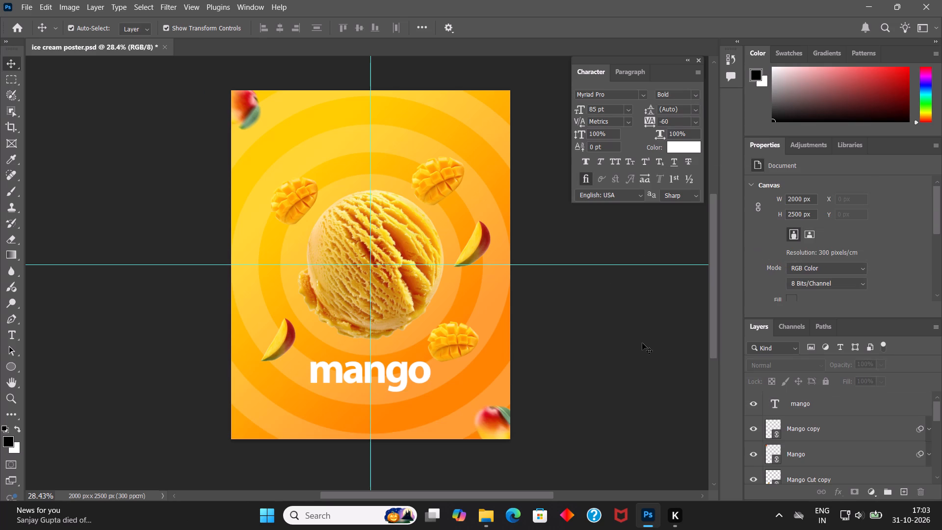
Scale the mango text down to about 25.6 pt, recentre it below the scoop, and save the poster.
{"action": "left_click", "coordinate": [400, 380]}
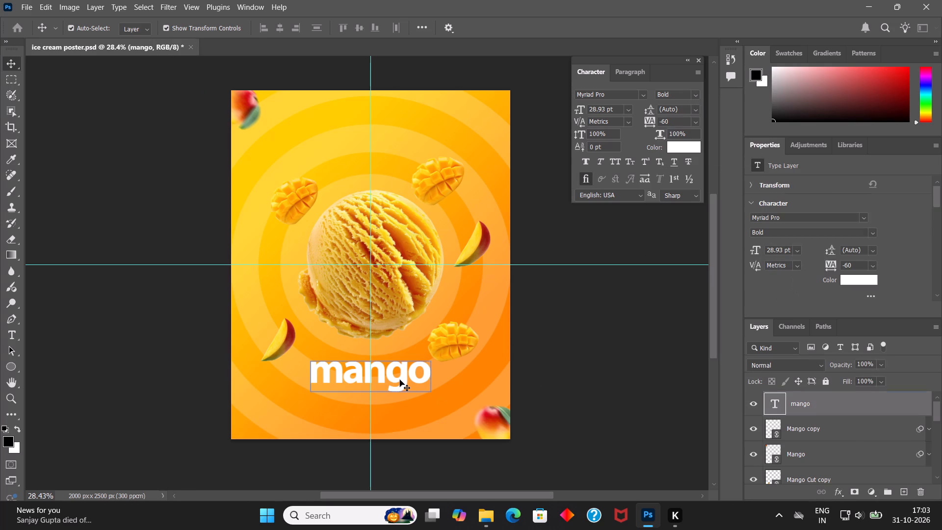
{"action": "left_click_drag", "start_coordinate": [431, 364], "coordinate": [426, 365]}
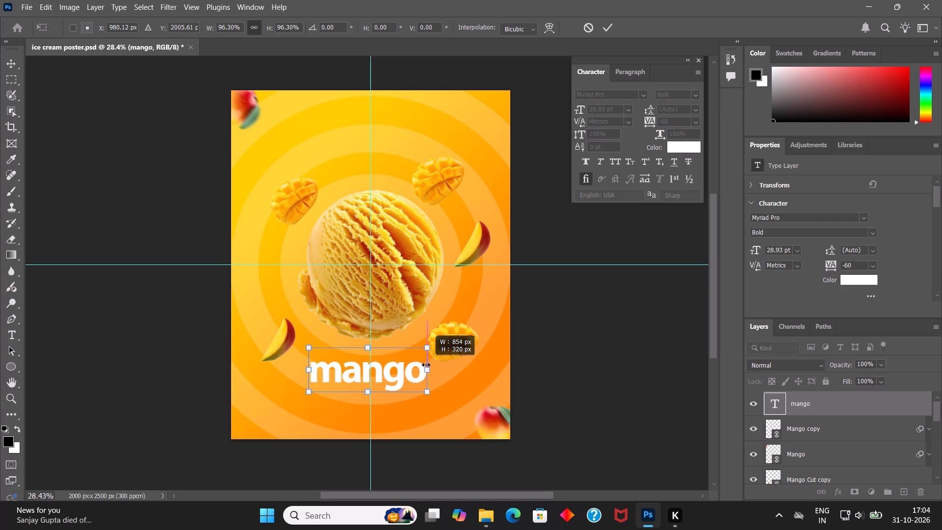
{"action": "left_click_drag", "start_coordinate": [426, 365], "coordinate": [417, 357]}
{"action": "left_click_drag", "start_coordinate": [397, 372], "coordinate": [405, 374]}
{"action": "left_click", "coordinate": [604, 27]}
{"action": "left_click", "coordinate": [590, 348]}
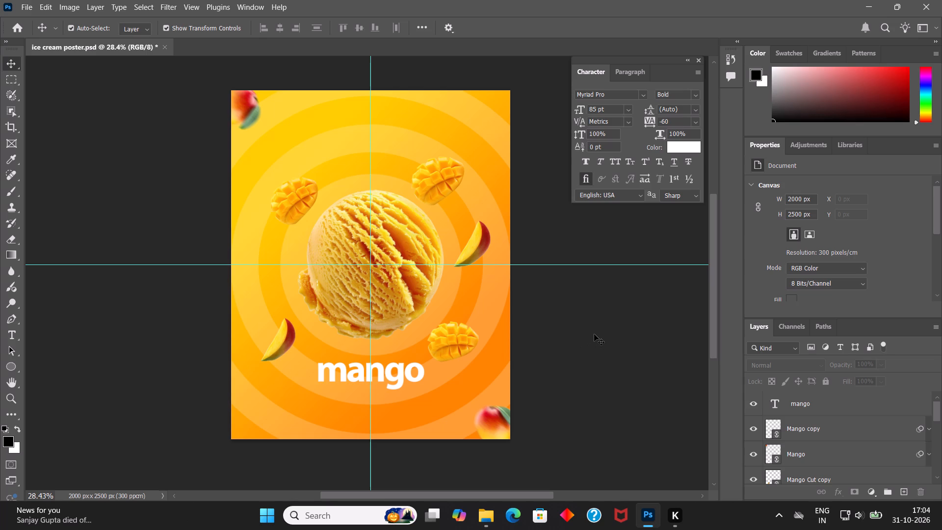
{"action": "key", "text": "ctrl+s"}
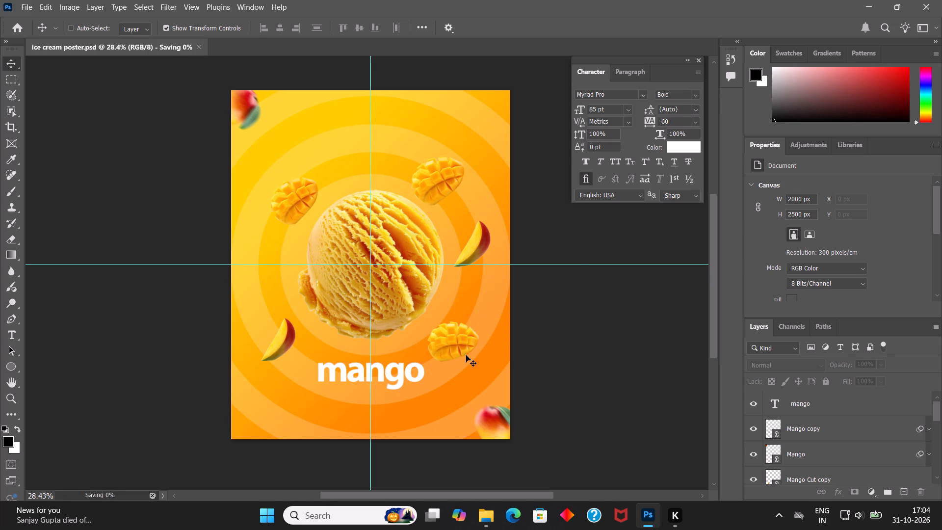
Change the mango text's font to Tw Cen MT Condensed Regular.
{"action": "double_click", "coordinate": [397, 371]}
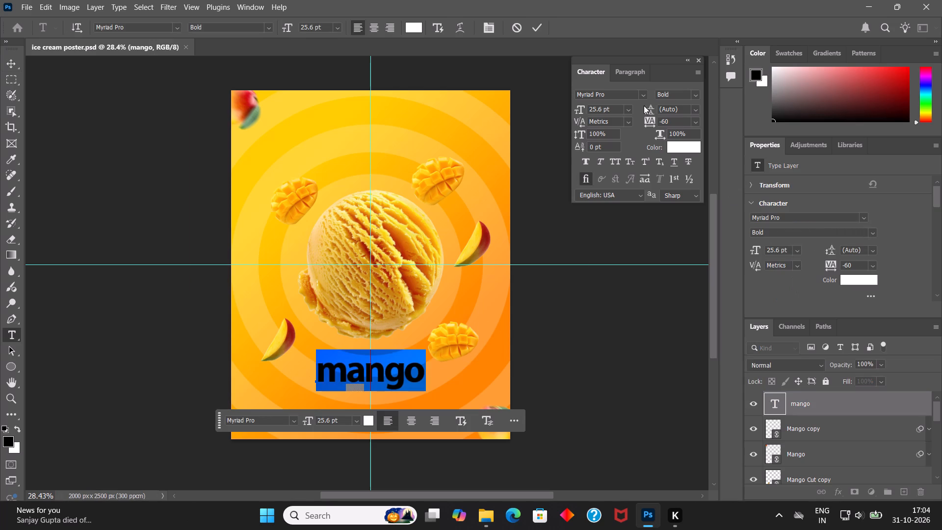
{"action": "left_click", "coordinate": [644, 93]}
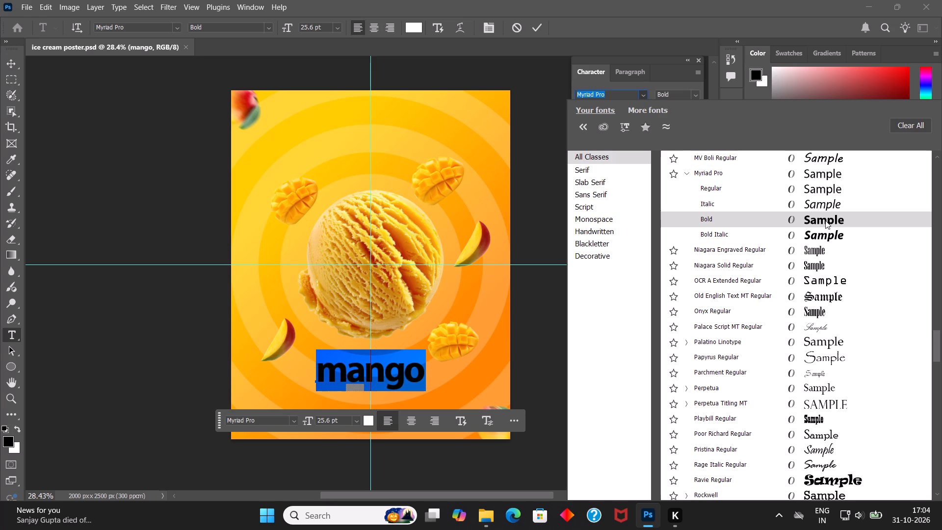
{"action": "scroll", "coordinate": [825, 220], "scroll_direction": "down", "scroll_amount": 2}
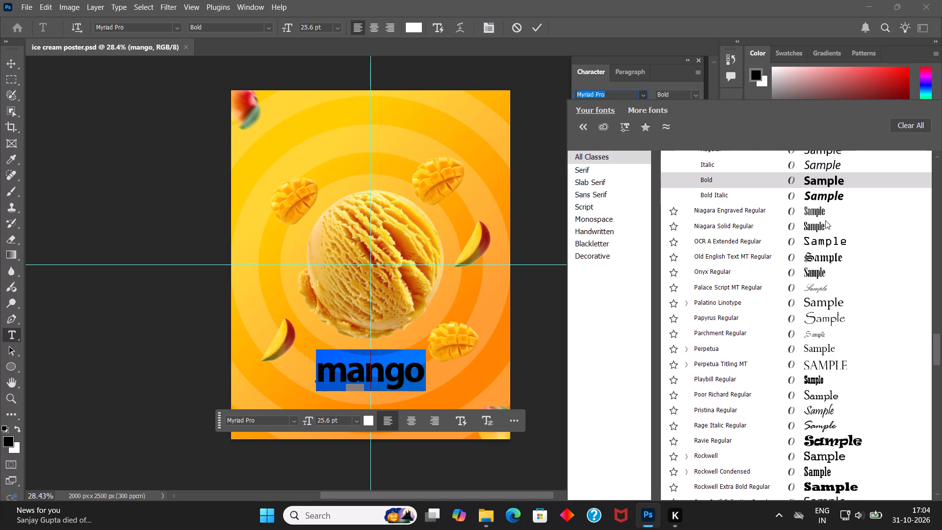
{"action": "scroll", "coordinate": [825, 220], "scroll_direction": "down", "scroll_amount": 3}
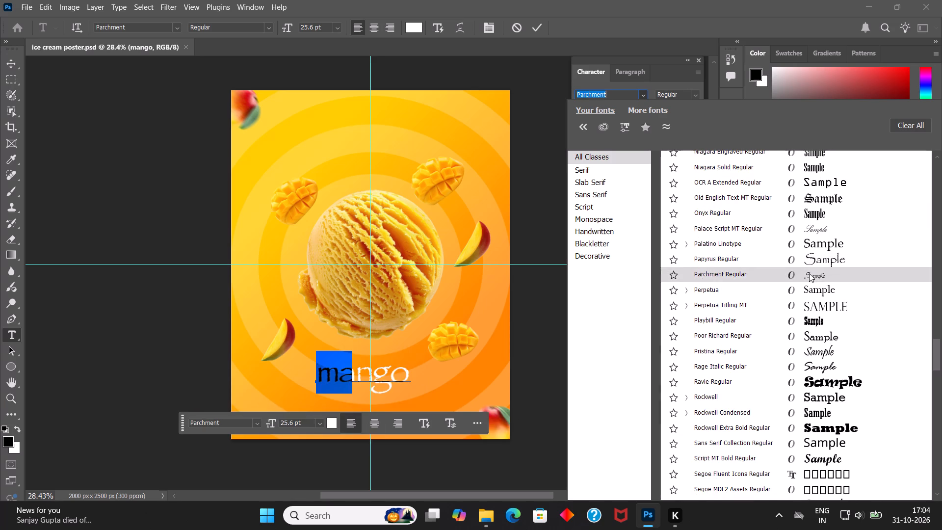
{"action": "scroll", "coordinate": [809, 278], "scroll_direction": "down", "scroll_amount": 7}
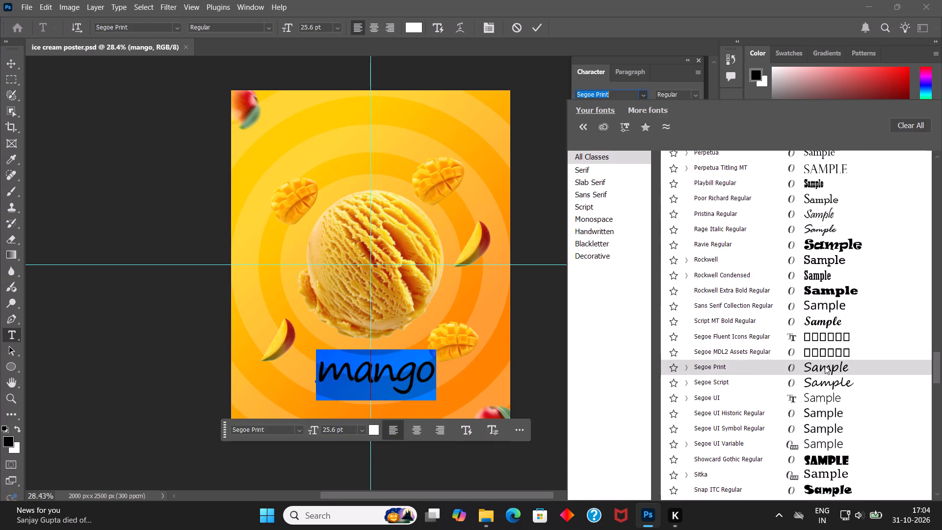
{"action": "scroll", "coordinate": [837, 388], "scroll_direction": "down", "scroll_amount": 13}
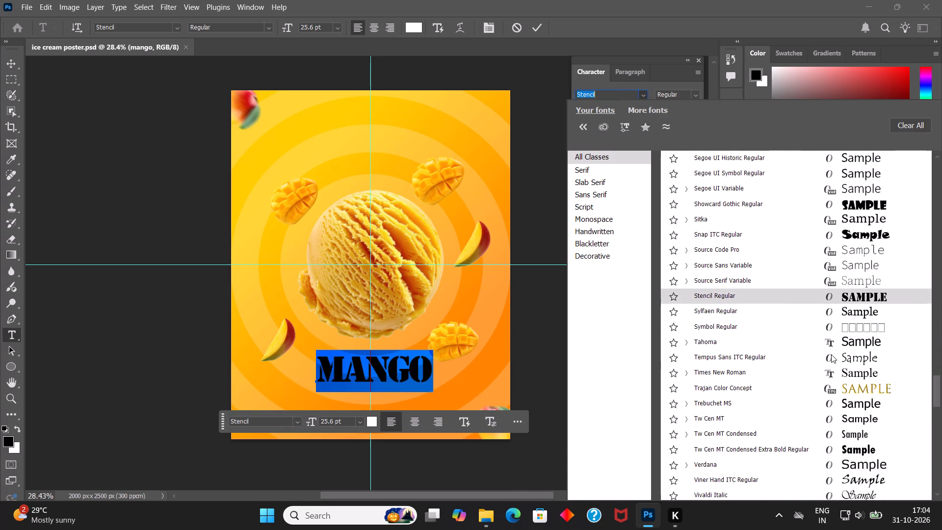
{"action": "scroll", "coordinate": [838, 351], "scroll_direction": "down", "scroll_amount": 4}
{"action": "scroll", "coordinate": [838, 351], "scroll_direction": "up", "scroll_amount": 9}
{"action": "scroll", "coordinate": [838, 351], "scroll_direction": "down", "scroll_amount": 4}
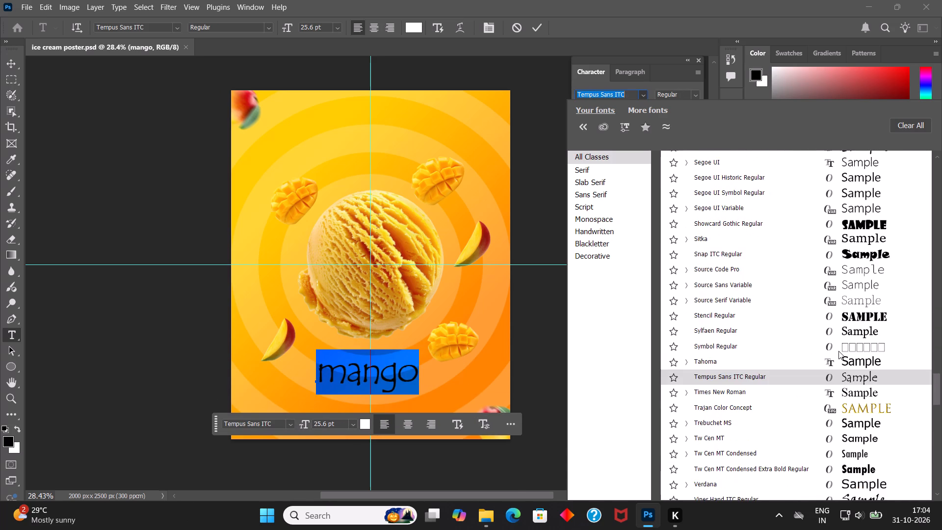
{"action": "scroll", "coordinate": [840, 350], "scroll_direction": "down", "scroll_amount": 3}
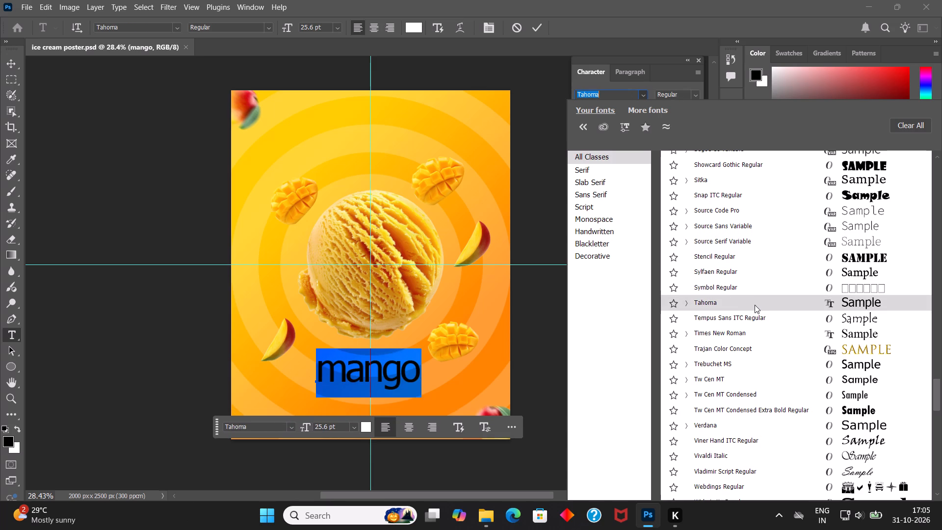
{"action": "scroll", "coordinate": [755, 305], "scroll_direction": "down", "scroll_amount": 3}
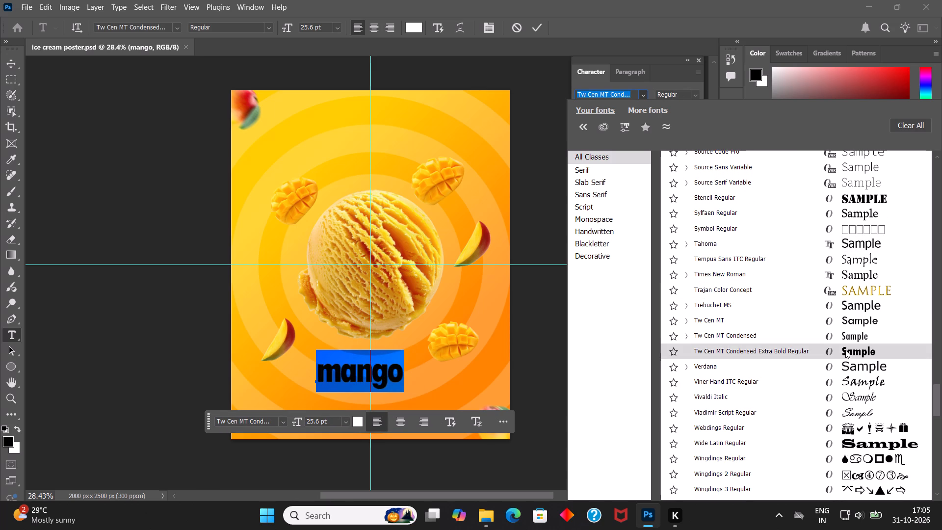
{"action": "scroll", "coordinate": [845, 350], "scroll_direction": "down", "scroll_amount": 2}
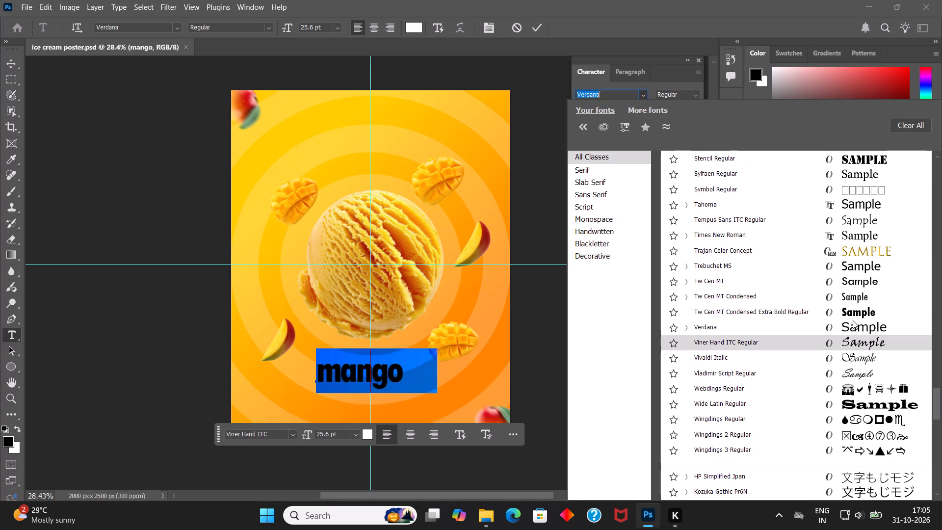
{"action": "left_click", "coordinate": [853, 293]}
{"action": "left_click", "coordinate": [531, 30]}
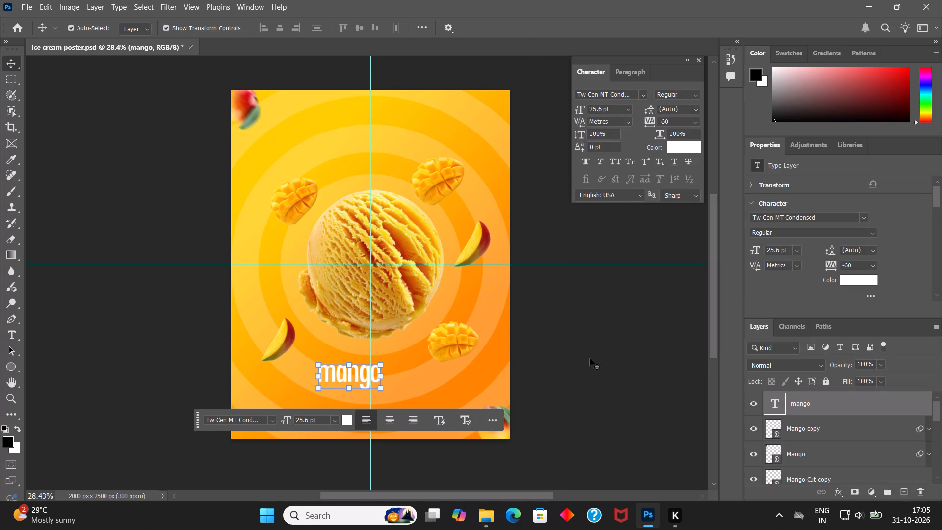
{"action": "left_click", "coordinate": [591, 367]}
Preview the installed fonts on the mango text and settle on Tw Cen MT Condensed Regular.
{"action": "left_click", "coordinate": [374, 372]}
{"action": "left_click", "coordinate": [643, 94]}
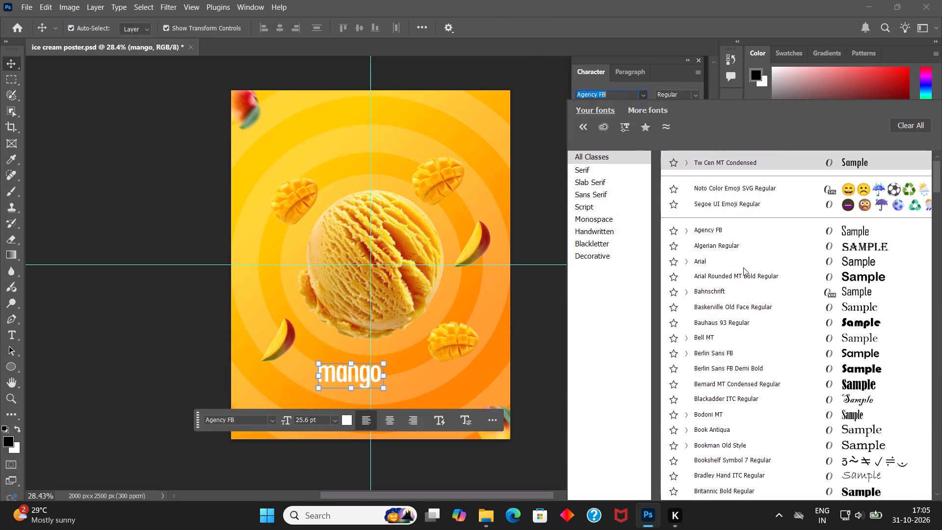
{"action": "scroll", "coordinate": [802, 357], "scroll_direction": "down", "scroll_amount": 11}
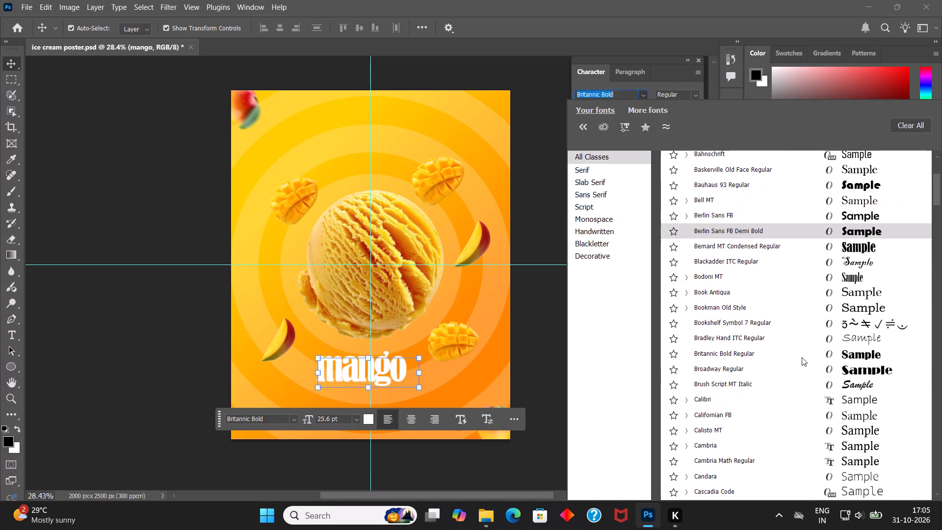
{"action": "scroll", "coordinate": [802, 357], "scroll_direction": "down", "scroll_amount": 20}
{"action": "scroll", "coordinate": [802, 357], "scroll_direction": "down", "scroll_amount": 20}
{"action": "scroll", "coordinate": [802, 357], "scroll_direction": "down", "scroll_amount": 8}
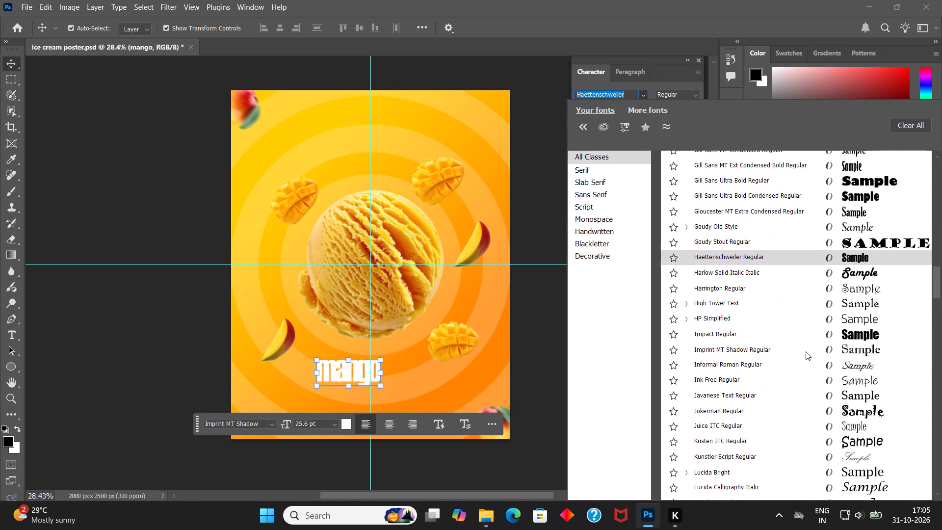
{"action": "scroll", "coordinate": [806, 351], "scroll_direction": "down", "scroll_amount": 19}
{"action": "scroll", "coordinate": [825, 345], "scroll_direction": "down", "scroll_amount": 7}
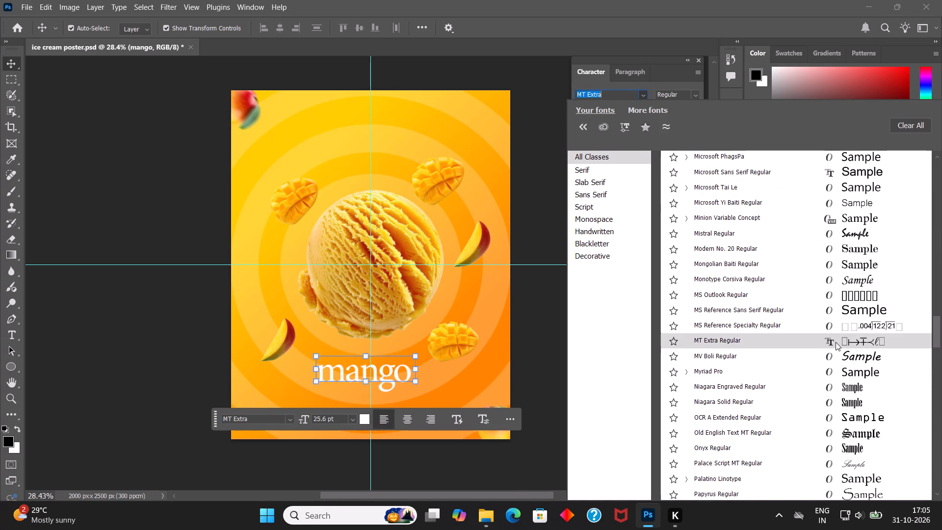
{"action": "scroll", "coordinate": [854, 374], "scroll_direction": "down", "scroll_amount": 6}
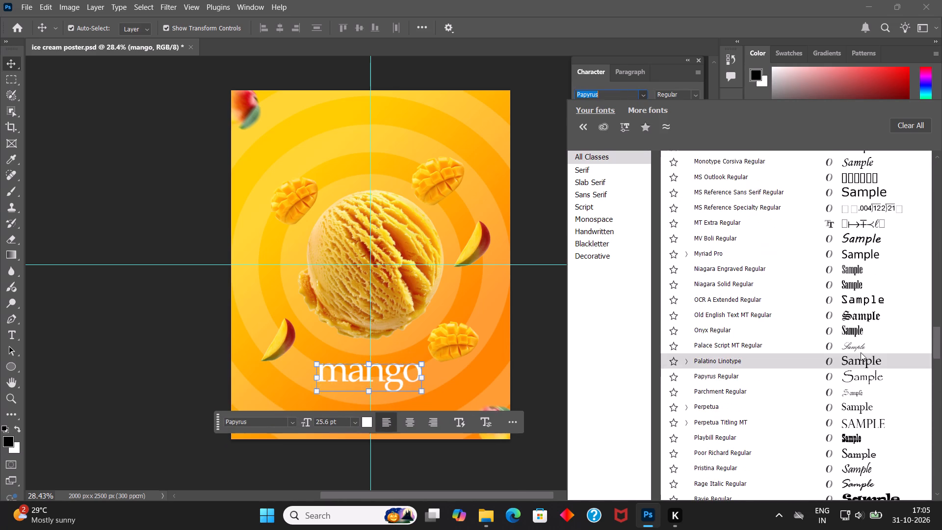
{"action": "scroll", "coordinate": [854, 335], "scroll_direction": "down", "scroll_amount": 7}
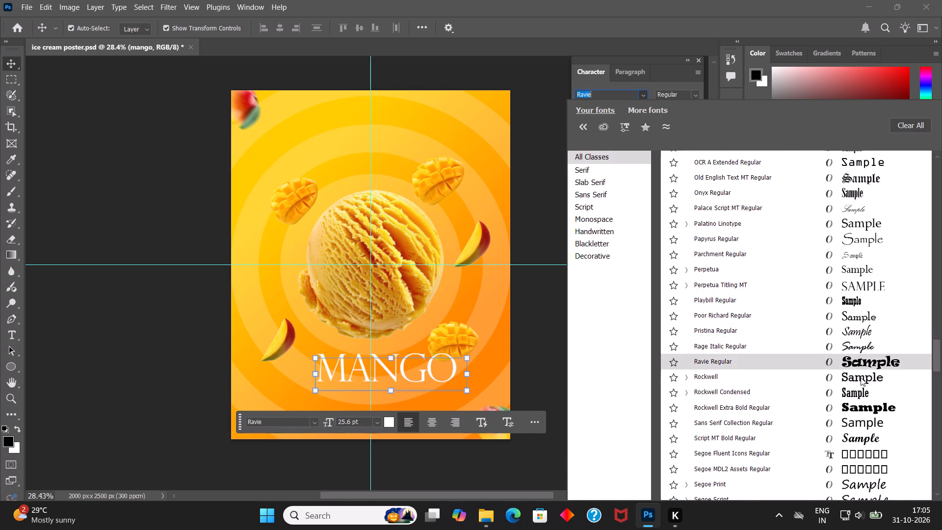
{"action": "scroll", "coordinate": [861, 394], "scroll_direction": "down", "scroll_amount": 4}
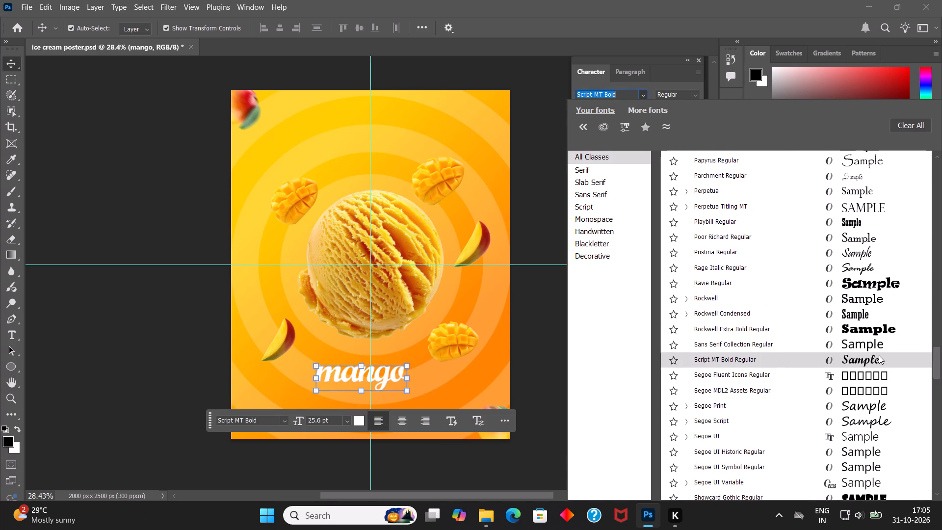
{"action": "scroll", "coordinate": [879, 355], "scroll_direction": "down", "scroll_amount": 7}
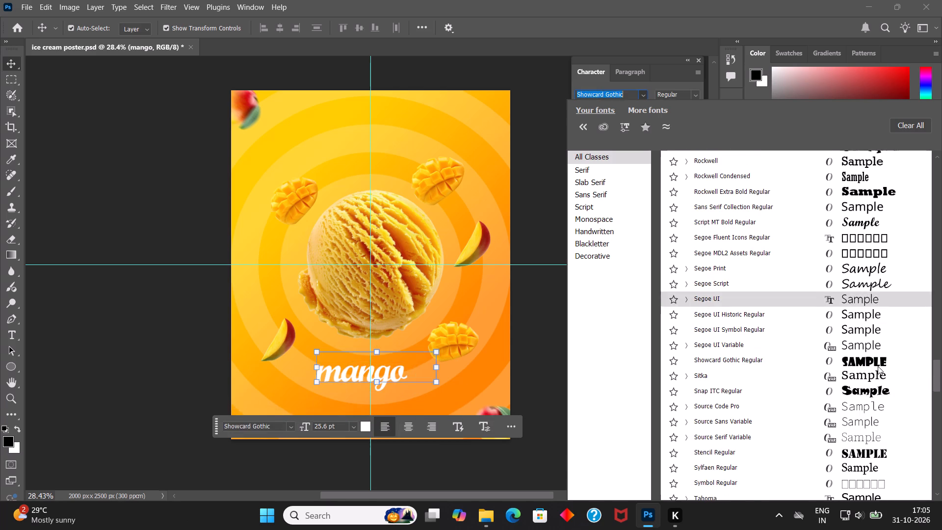
{"action": "scroll", "coordinate": [877, 370], "scroll_direction": "down", "scroll_amount": 5}
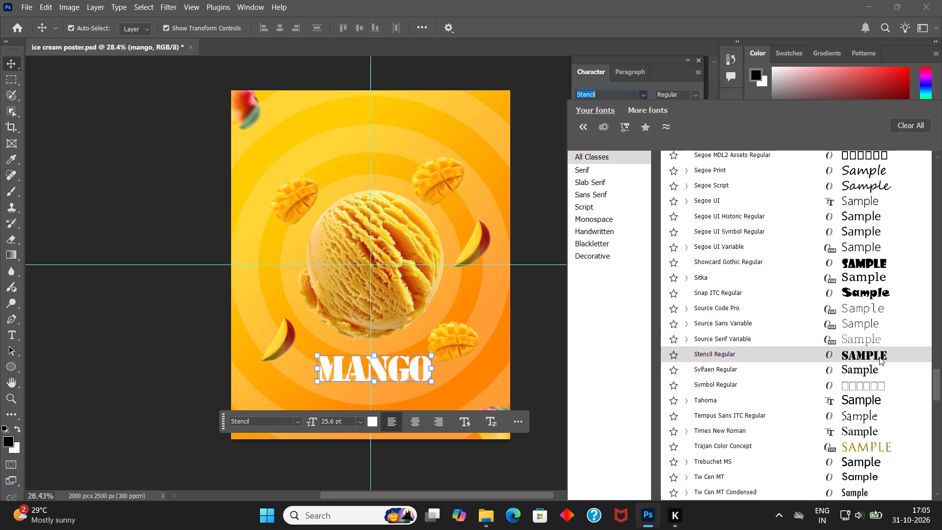
{"action": "scroll", "coordinate": [879, 357], "scroll_direction": "down", "scroll_amount": 3}
{"action": "scroll", "coordinate": [866, 398], "scroll_direction": "down", "scroll_amount": 2}
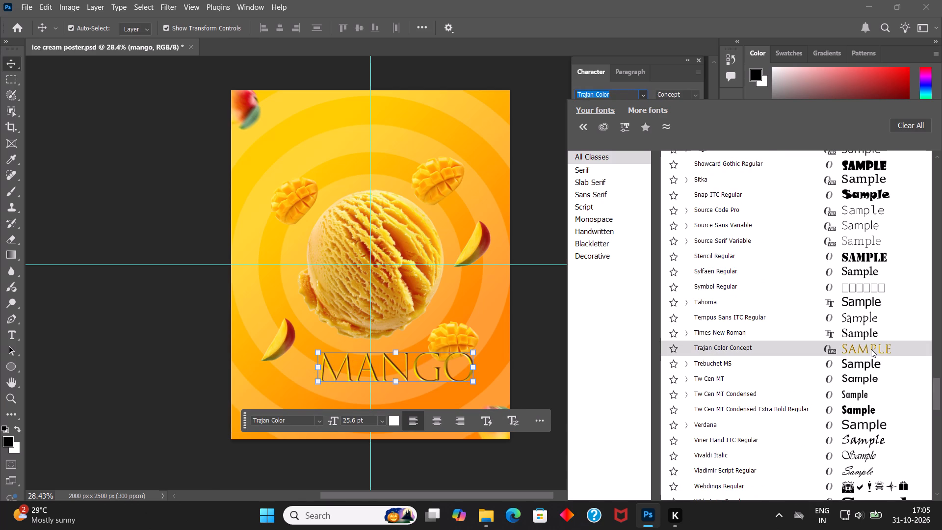
{"action": "scroll", "coordinate": [748, 385], "scroll_direction": "down", "scroll_amount": 7}
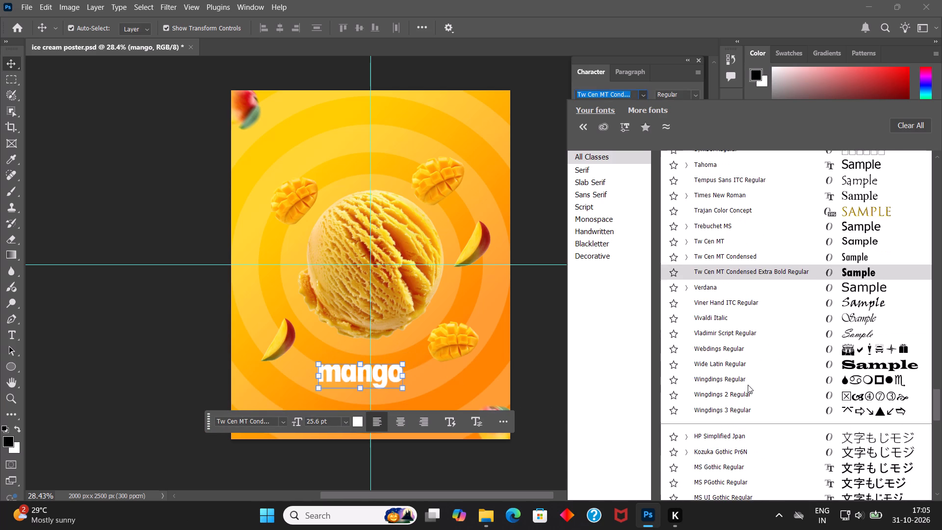
{"action": "scroll", "coordinate": [782, 367], "scroll_direction": "down", "scroll_amount": 8}
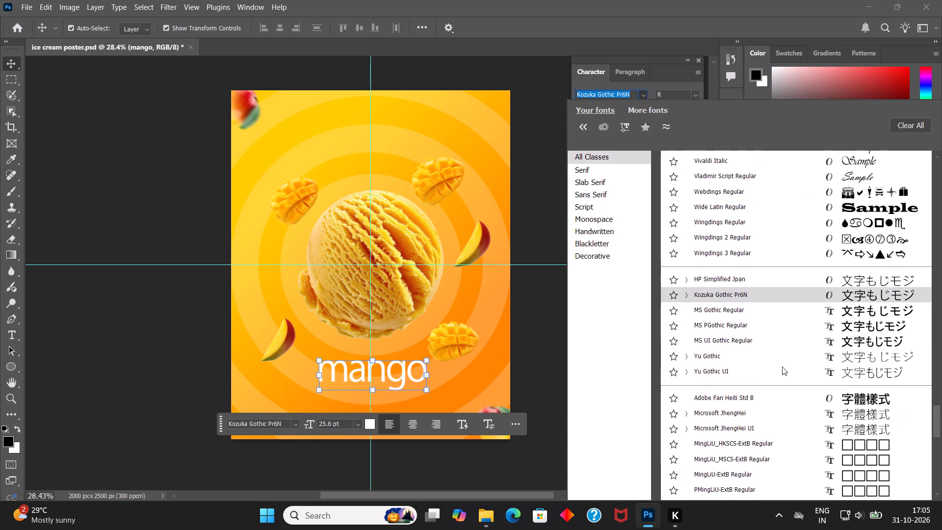
{"action": "scroll", "coordinate": [782, 367], "scroll_direction": "down", "scroll_amount": 11}
{"action": "scroll", "coordinate": [891, 398], "scroll_direction": "down", "scroll_amount": 6}
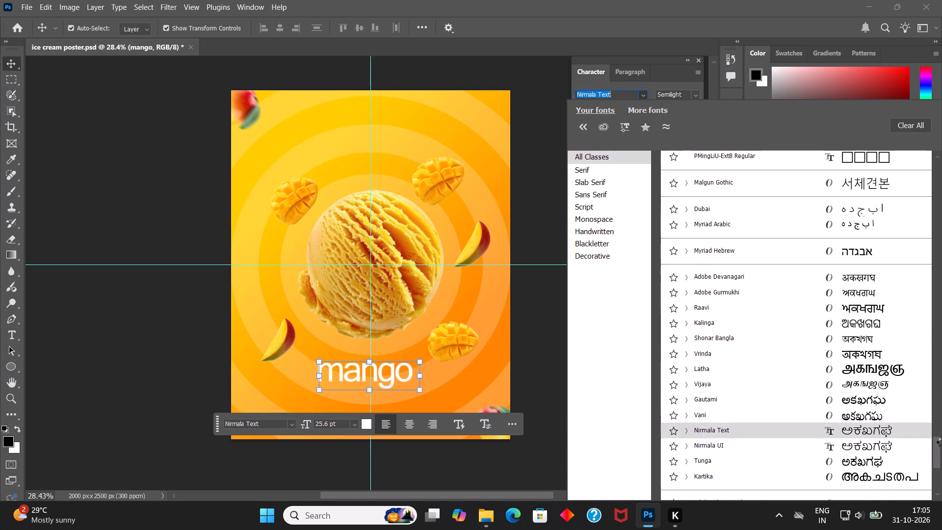
{"action": "left_click", "coordinate": [941, 442]}
{"action": "left_click_drag", "start_coordinate": [938, 446], "coordinate": [941, 152]}
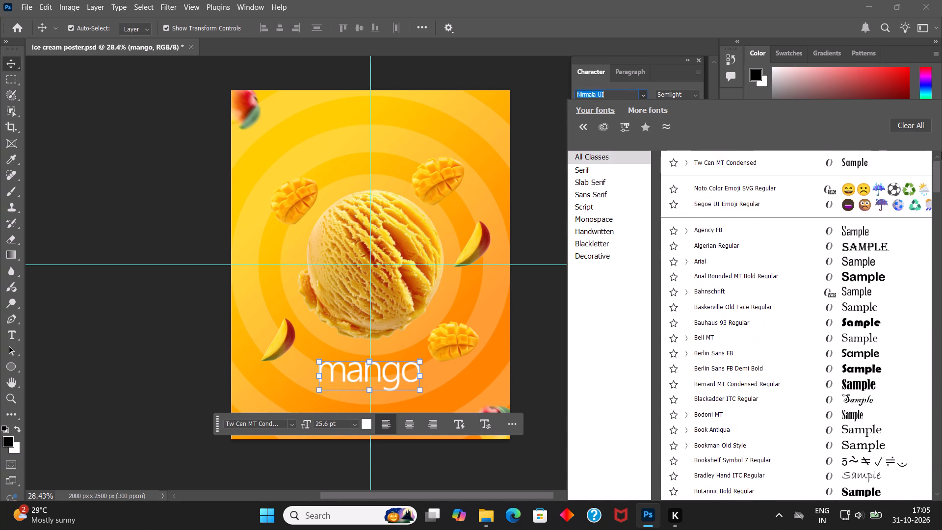
{"action": "left_click_drag", "start_coordinate": [941, 152], "coordinate": [941, 141]}
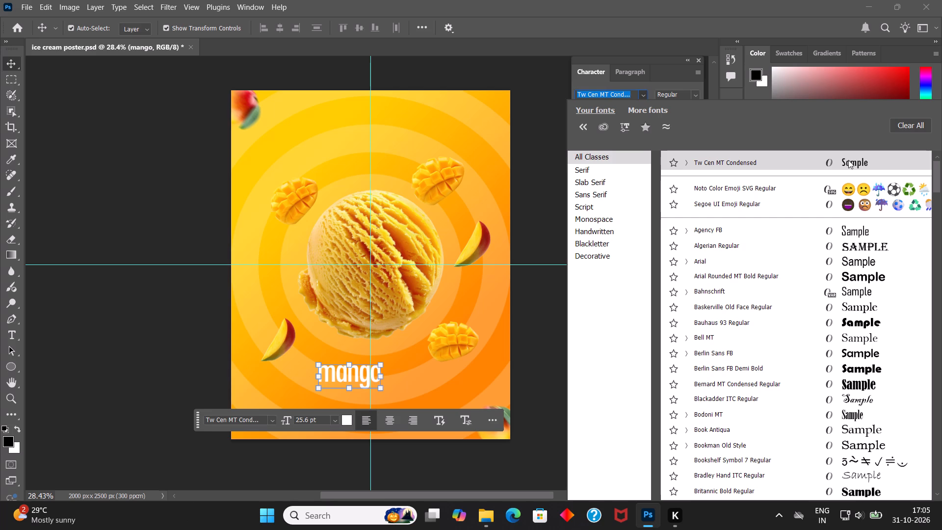
{"action": "left_click", "coordinate": [688, 163]}
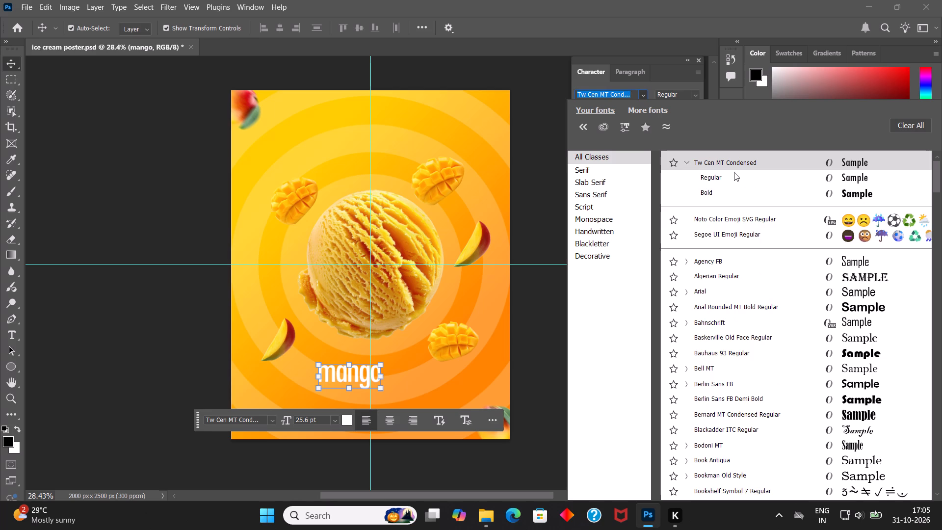
{"action": "left_click", "coordinate": [857, 180]}
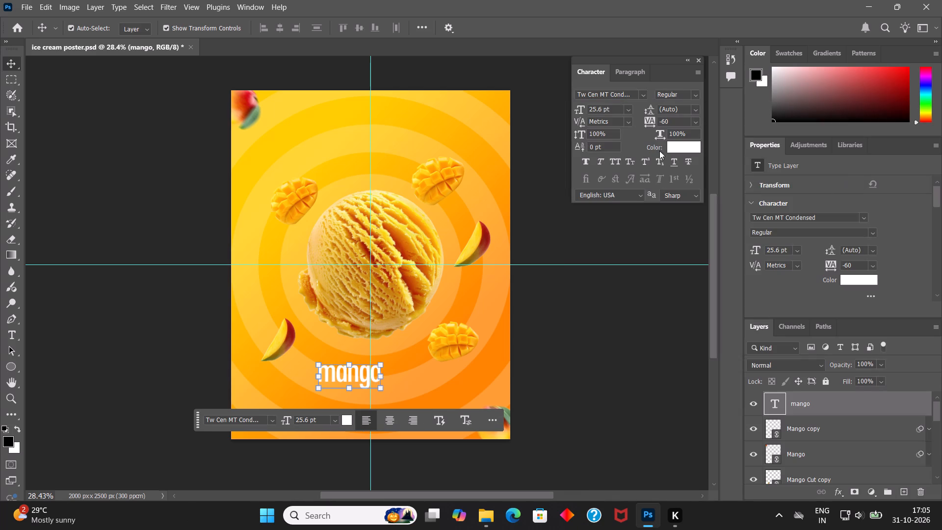
{"action": "left_click", "coordinate": [595, 310]}
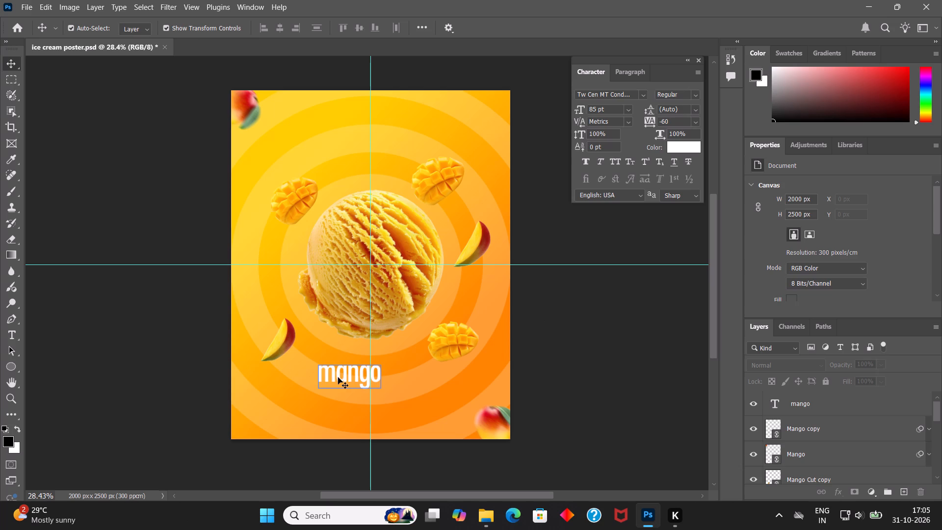
Scale the mango text up to about 36.7 pt and recentre it on the vertical guide below the scoop.
{"action": "left_click", "coordinate": [341, 377]}
{"action": "left_click_drag", "start_coordinate": [385, 363], "coordinate": [401, 357]}
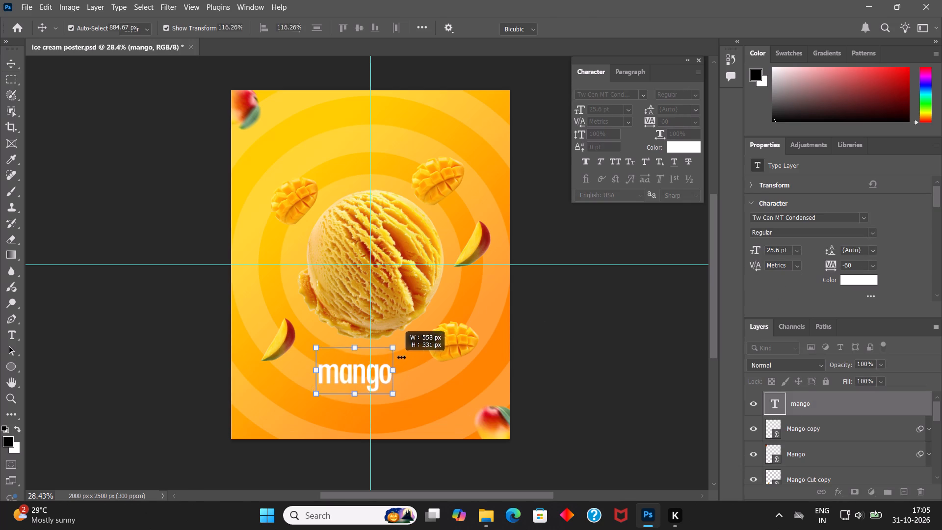
{"action": "left_click_drag", "start_coordinate": [401, 357], "coordinate": [409, 354]}
{"action": "left_click_drag", "start_coordinate": [385, 378], "coordinate": [392, 379]}
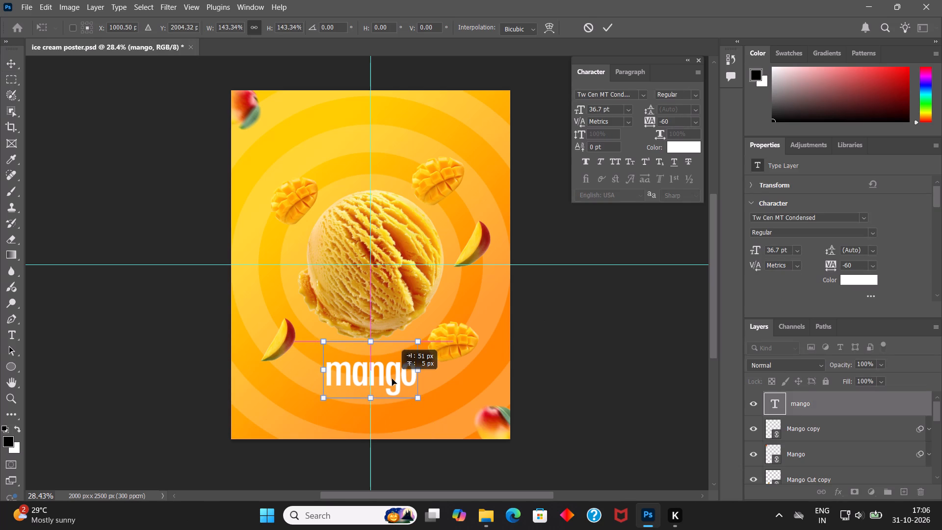
{"action": "left_click_drag", "start_coordinate": [392, 379], "coordinate": [393, 376]}
{"action": "left_click", "coordinate": [608, 25]}
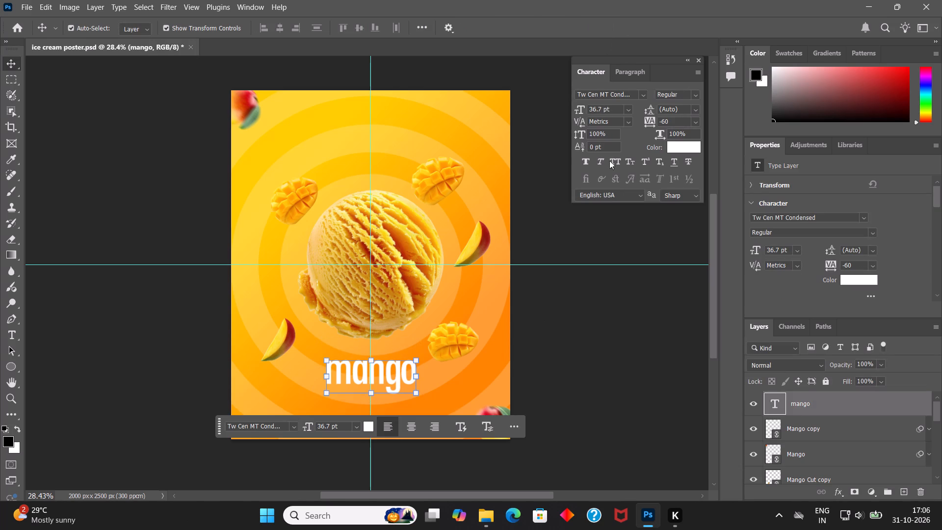
{"action": "left_click", "coordinate": [652, 119]}
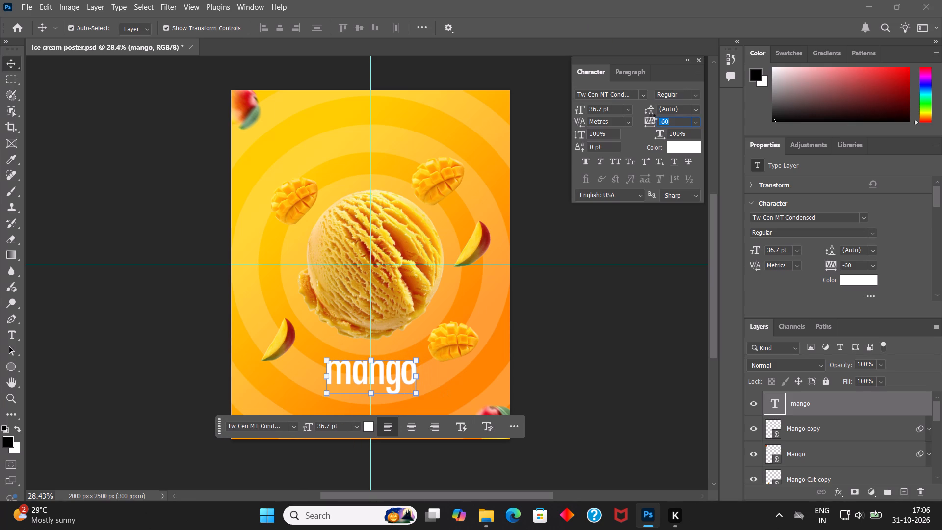
{"action": "left_click", "coordinate": [641, 326]}
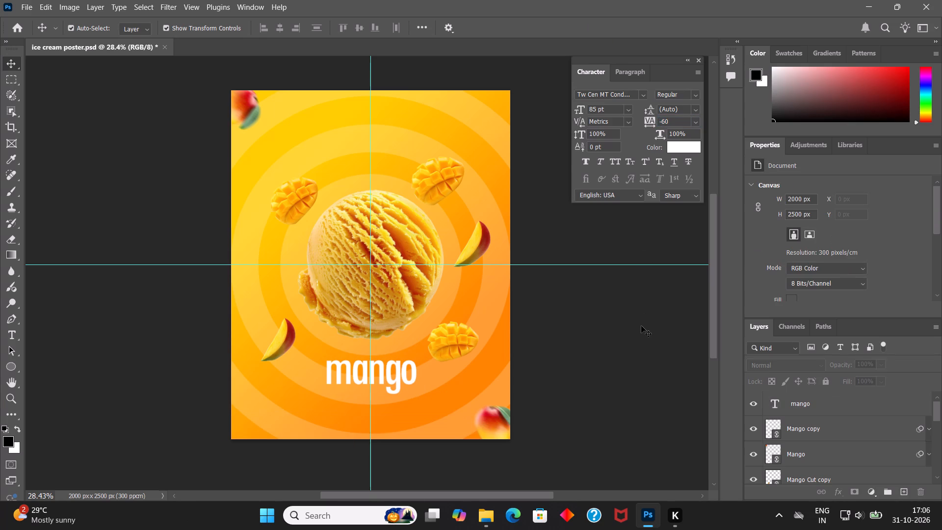
Set the mango text's font style to Bold.
{"action": "left_click", "coordinate": [397, 374]}
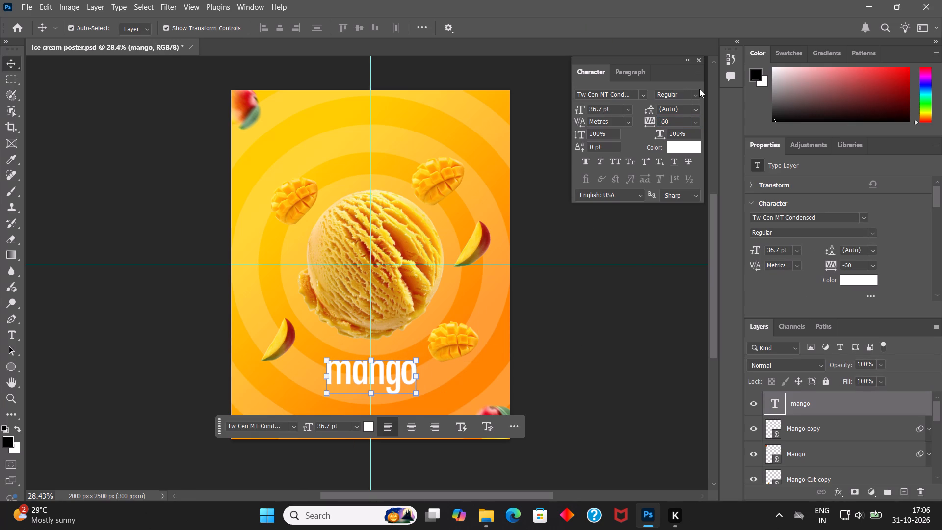
{"action": "left_click", "coordinate": [696, 96]}
{"action": "left_click", "coordinate": [695, 118]}
{"action": "left_click", "coordinate": [640, 345]}
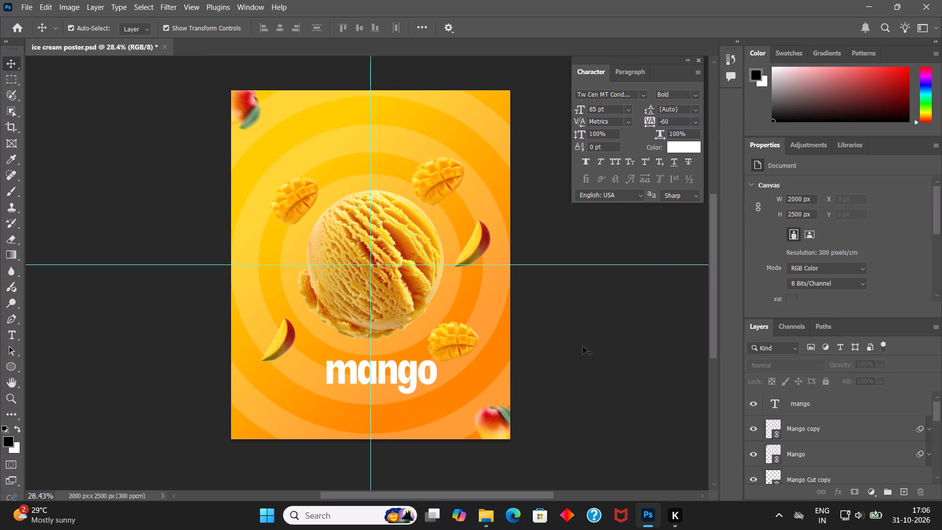
Move the mango text about 39 px left and slightly down, towards the centre of the poster.
{"action": "left_click_drag", "start_coordinate": [401, 366], "coordinate": [394, 366]}
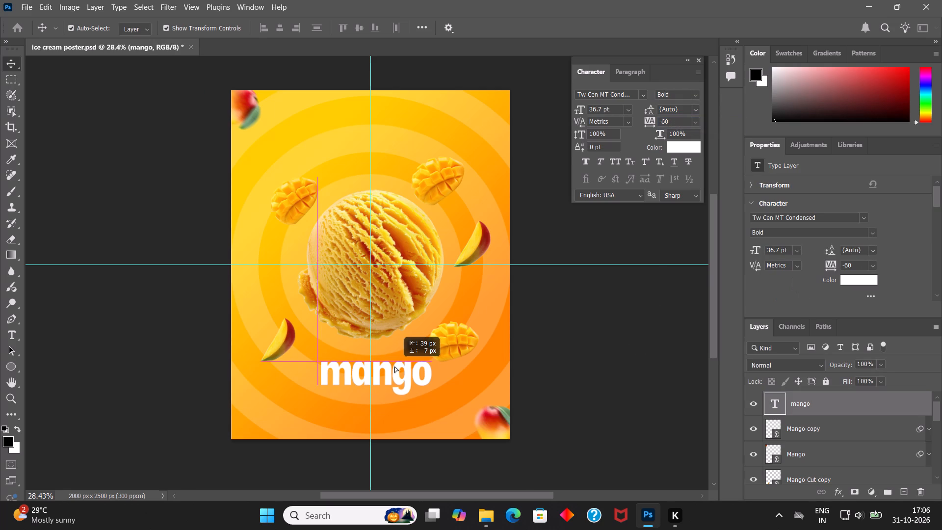
{"action": "left_click_drag", "start_coordinate": [394, 366], "coordinate": [394, 367]}
Unlock the background layer, Layer 0, at the bottom of the layer stack.
{"action": "scroll", "coordinate": [827, 433], "scroll_direction": "down", "scroll_amount": 2}
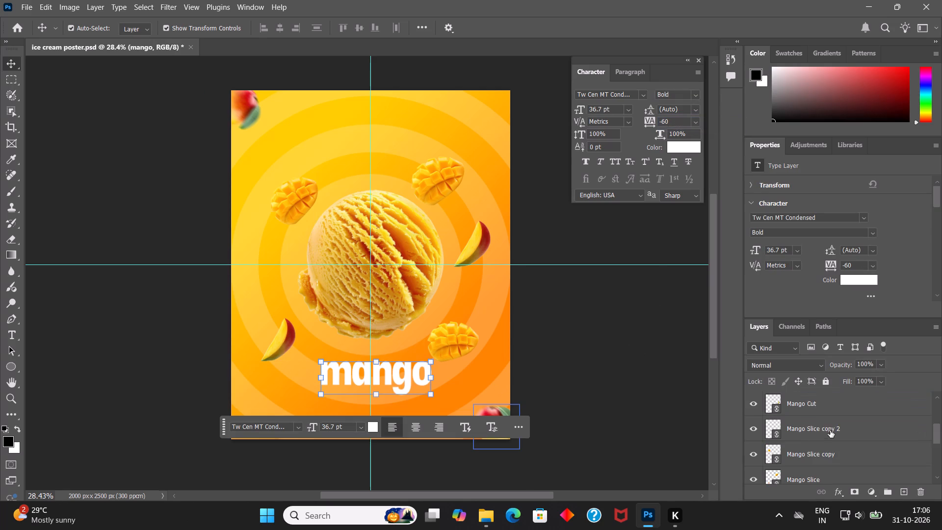
{"action": "scroll", "coordinate": [830, 430], "scroll_direction": "down", "scroll_amount": 16}
{"action": "left_click", "coordinate": [824, 470], "text": "ctrl"}
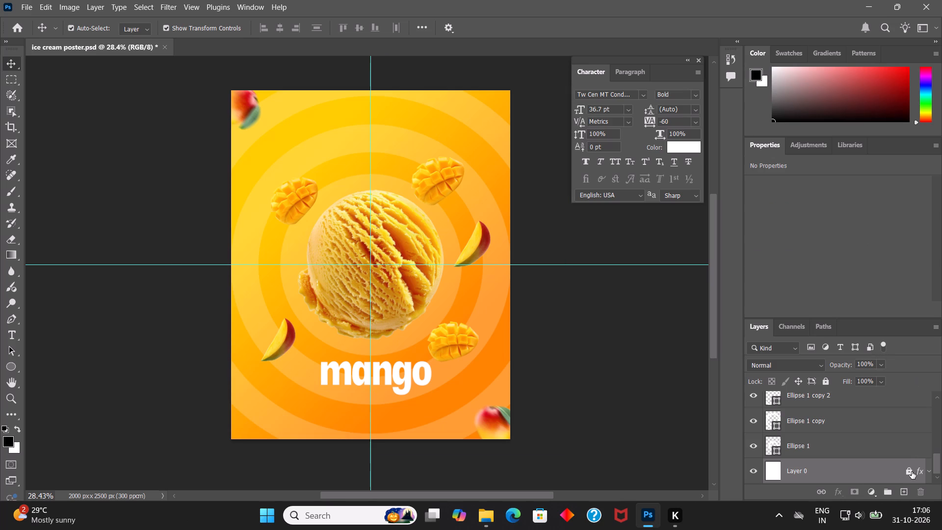
{"action": "left_click", "coordinate": [912, 472]}
{"action": "left_click", "coordinate": [828, 472]}
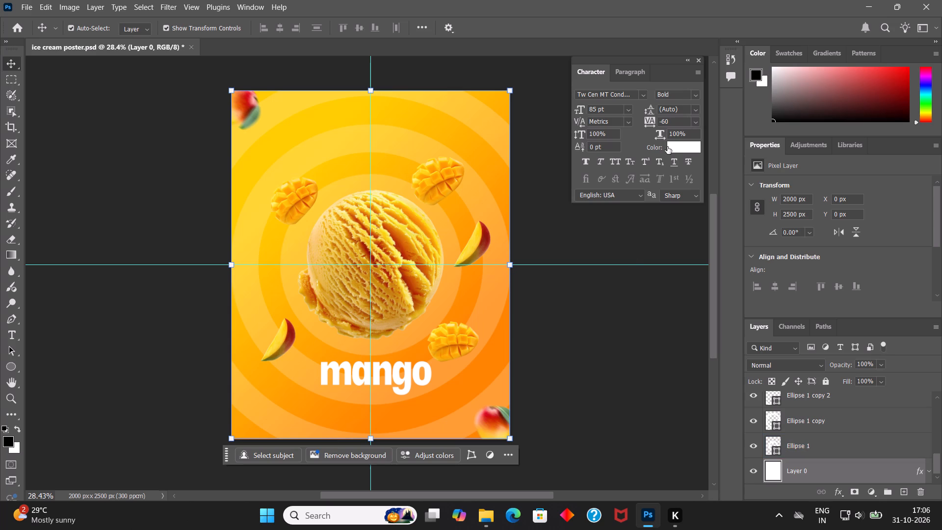
{"action": "left_click", "coordinate": [653, 320]}
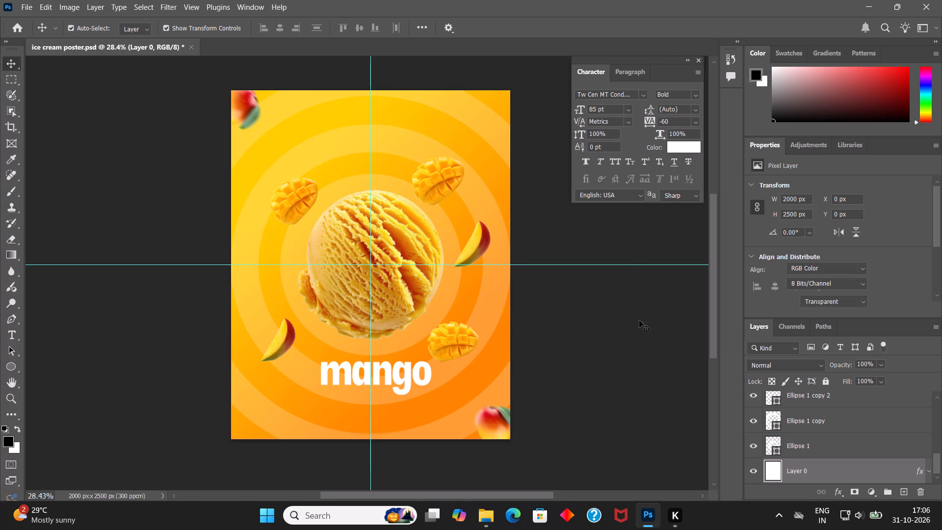
Align the mango text's horizontal centre with the background Layer 0 and save the poster.
{"action": "left_click", "coordinate": [391, 376]}
{"action": "scroll", "coordinate": [846, 424], "scroll_direction": "down", "scroll_amount": 5}
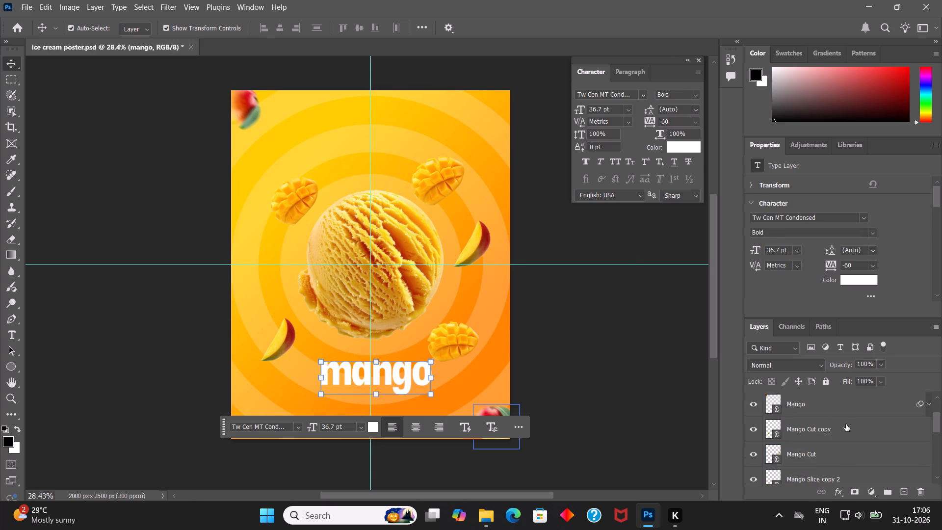
{"action": "scroll", "coordinate": [846, 424], "scroll_direction": "down", "scroll_amount": 13}
{"action": "left_click", "coordinate": [825, 469], "text": "ctrl"}
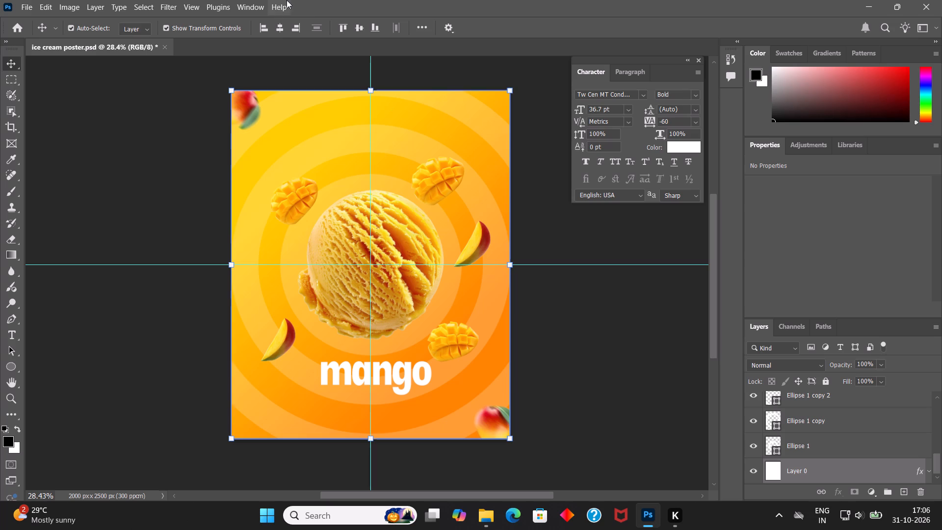
{"action": "left_click", "coordinate": [283, 30]}
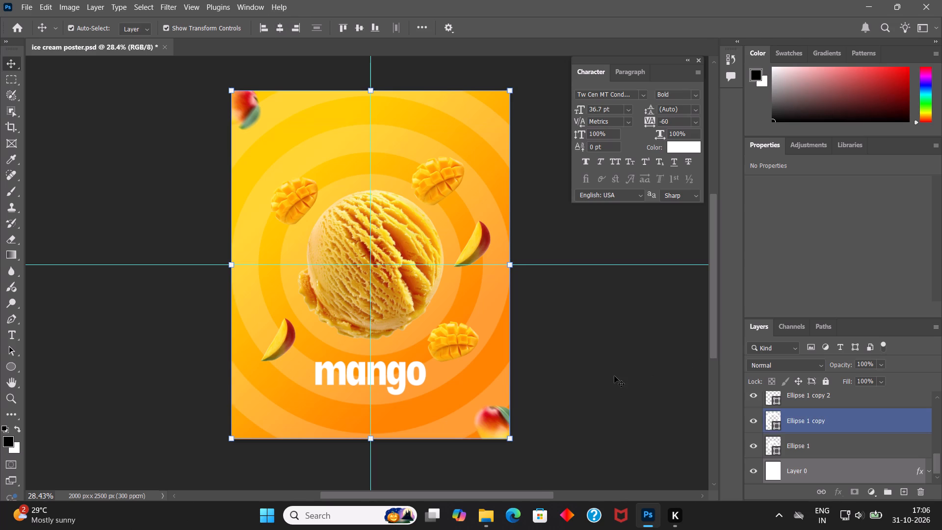
{"action": "left_click", "coordinate": [644, 391]}
{"action": "key", "text": "ctrl+s"}
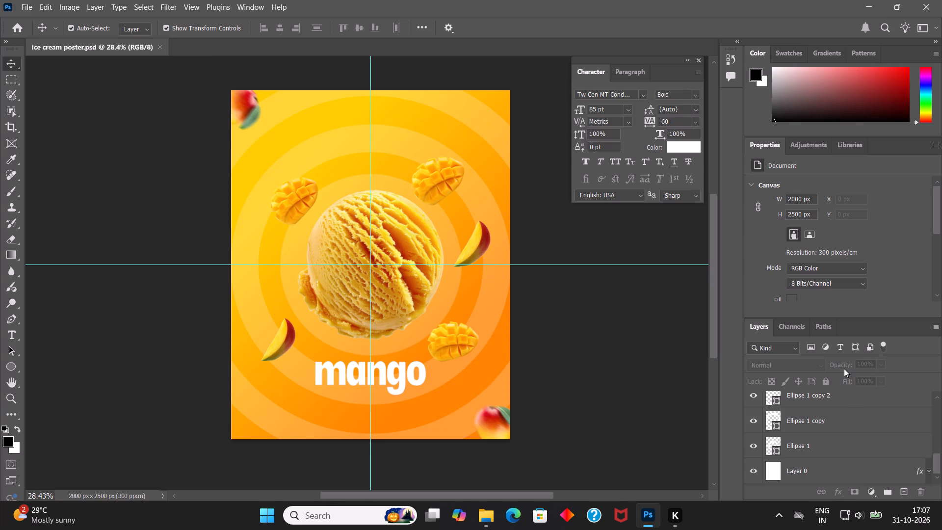
Switch to Windows Settings and open the data usage page for the Ethernet 2 connection.
{"action": "left_click", "coordinate": [840, 514]}
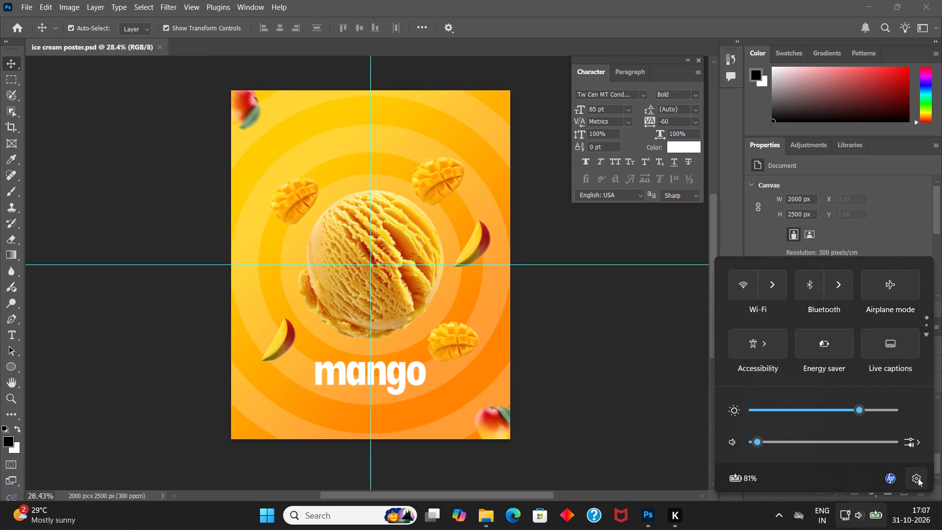
{"action": "left_click", "coordinate": [918, 478]}
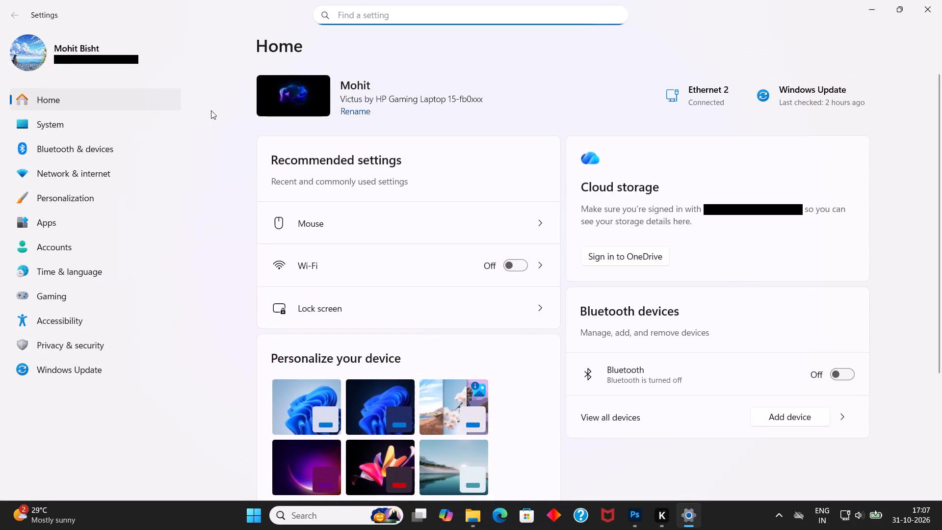
{"action": "left_click", "coordinate": [685, 98]}
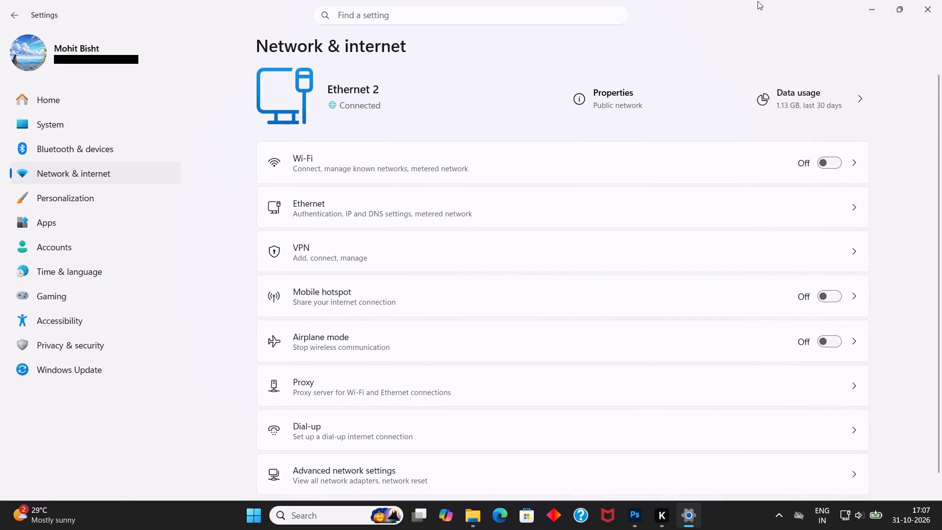
{"action": "right_click", "coordinate": [759, 1]}
{"action": "left_click", "coordinate": [726, 0]}
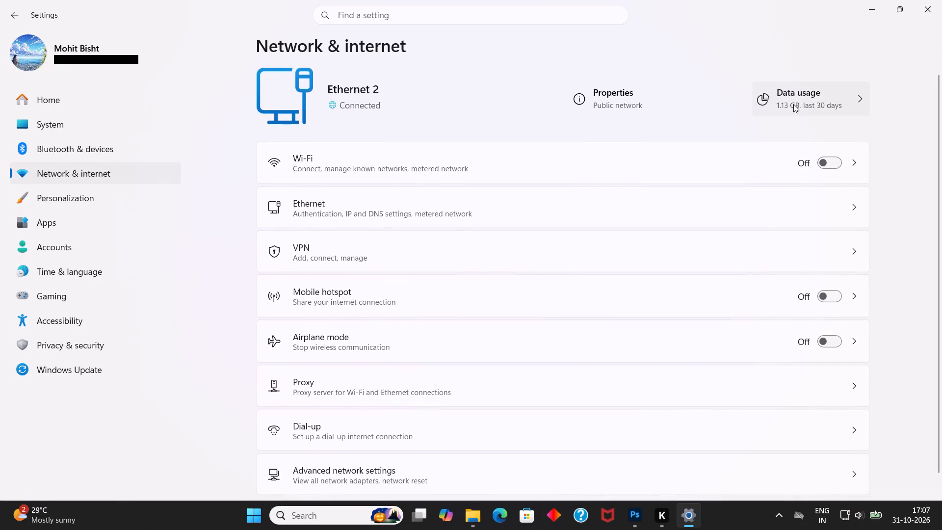
{"action": "left_click", "coordinate": [804, 104]}
{"action": "right_click", "coordinate": [804, 4]}
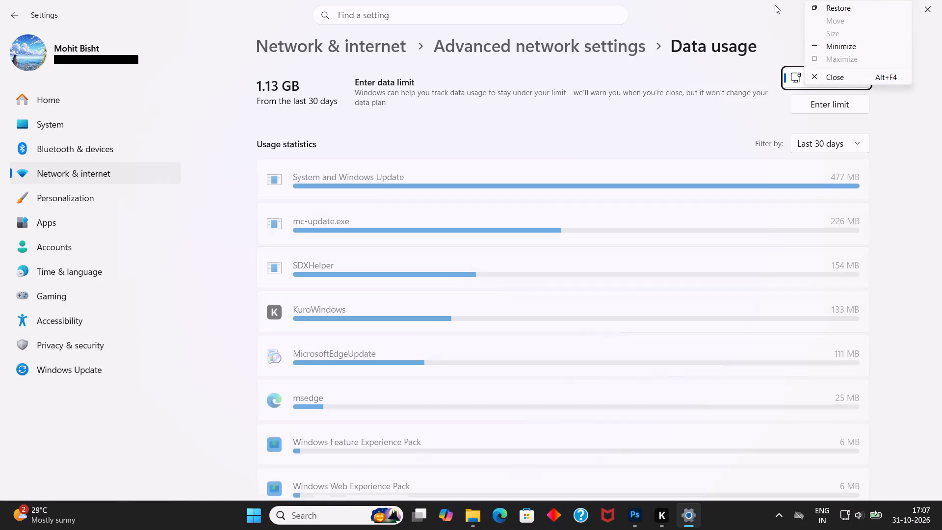
{"action": "left_click", "coordinate": [775, 5]}
Filter the Ethernet 2 usage statistics to the last 24 hours and examine the data used per app.
{"action": "left_click", "coordinate": [827, 136]}
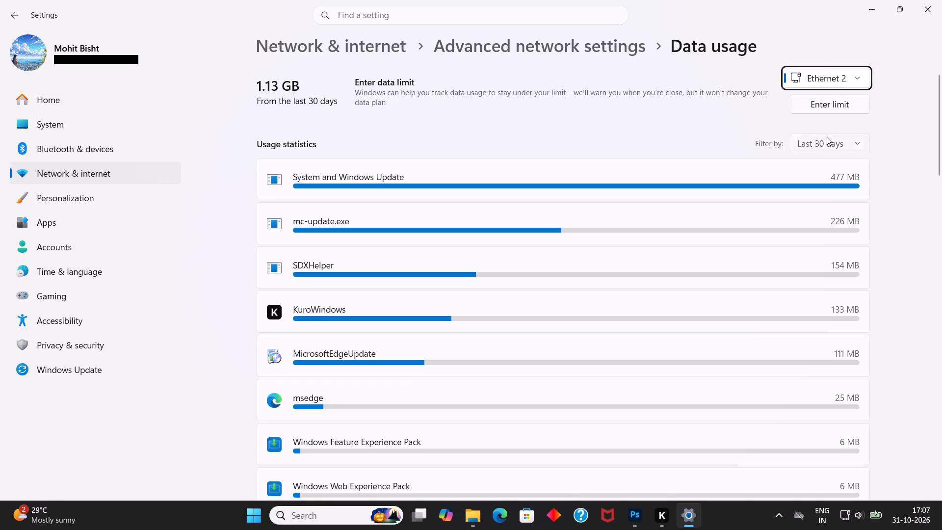
{"action": "left_click", "coordinate": [830, 101]}
{"action": "right_click_drag", "start_coordinate": [806, 0], "coordinate": [802, 0]}
{"action": "right_click_drag", "start_coordinate": [770, 0], "coordinate": [764, 0]}
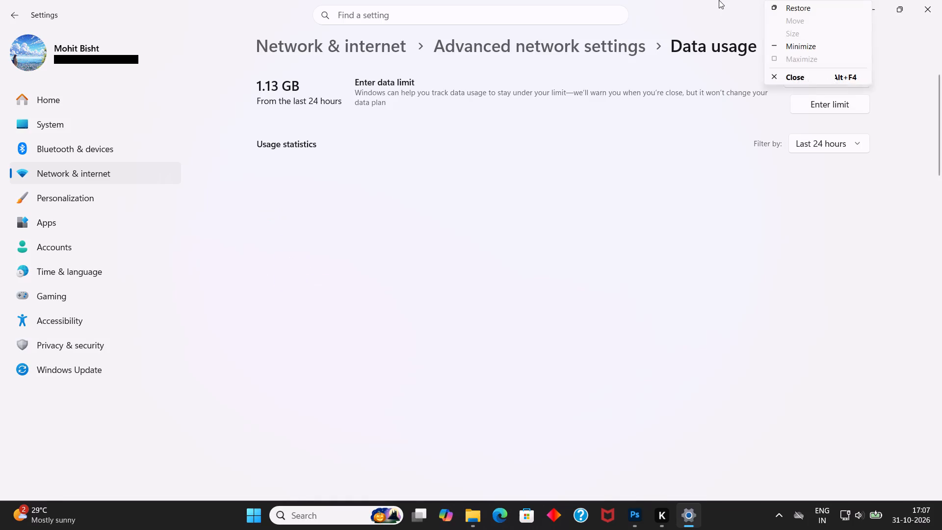
{"action": "left_click", "coordinate": [719, 0]}
{"action": "right_click", "coordinate": [770, 0]}
{"action": "right_click_drag", "start_coordinate": [759, 1], "coordinate": [751, 2]}
{"action": "left_click", "coordinate": [745, 2]}
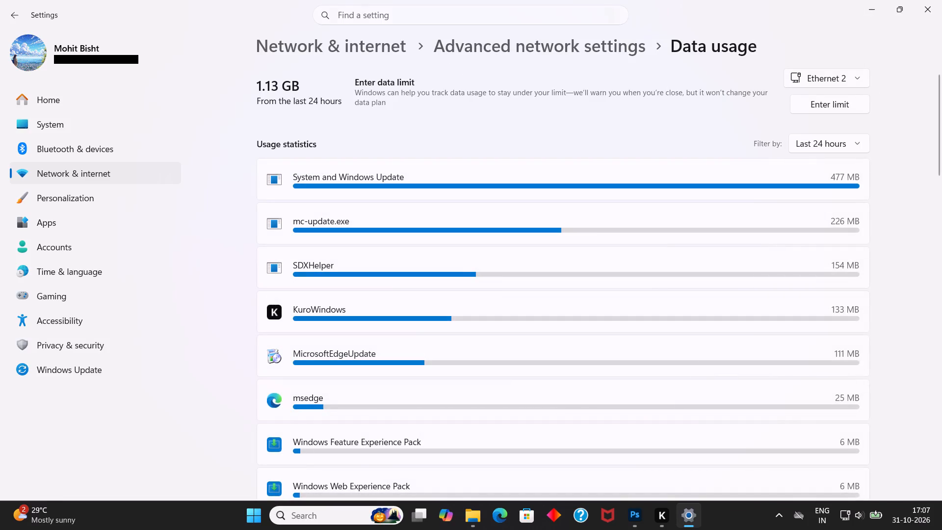
{"action": "right_click", "coordinate": [207, 0]}
{"action": "left_click", "coordinate": [183, 4]}
Return to the advanced network settings and expand the details of the Ethernet adapter.
{"action": "left_click", "coordinate": [20, 12]}
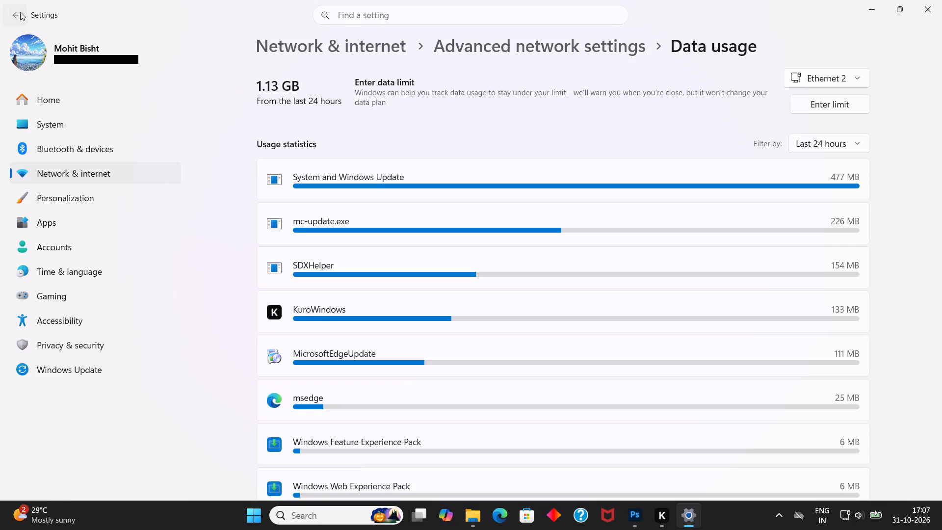
{"action": "left_click", "coordinate": [639, 190]}
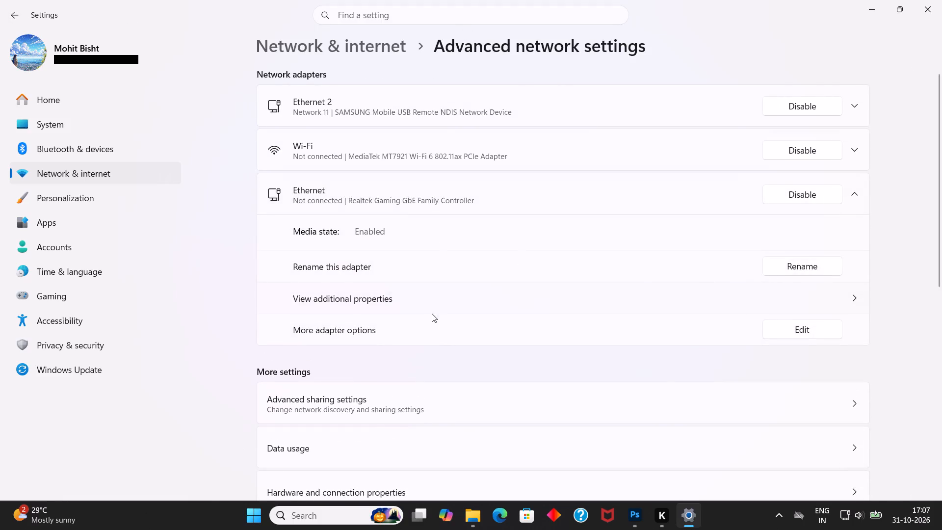
Examine the Ethernet adapter's additional properties and the per-app data usage of the Ethernet 2 connection in the network settings.
{"action": "left_click", "coordinate": [430, 301]}
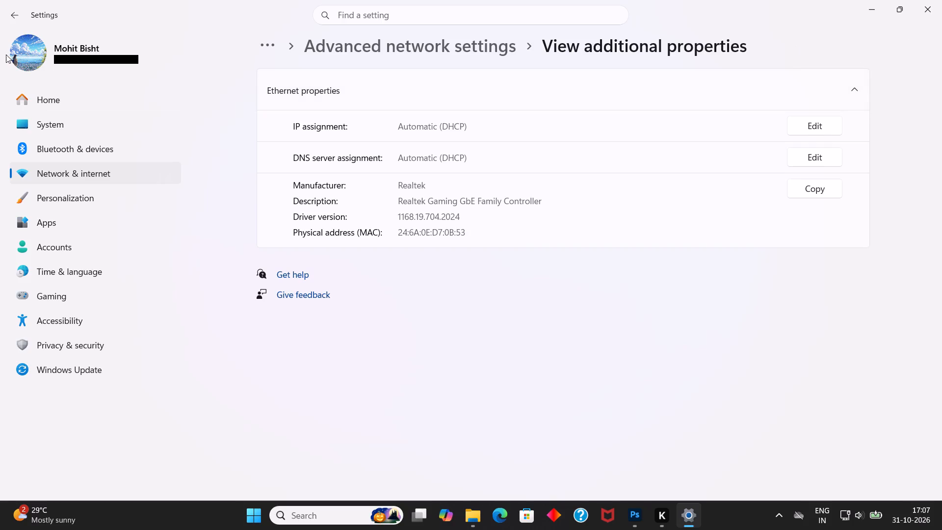
{"action": "left_click", "coordinate": [96, 171]}
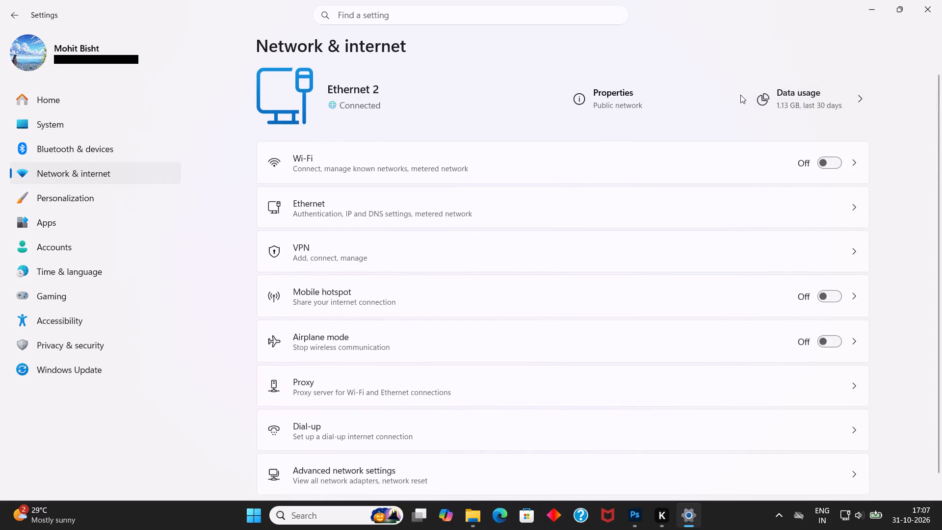
{"action": "right_click_drag", "start_coordinate": [813, 13], "coordinate": [804, 13]}
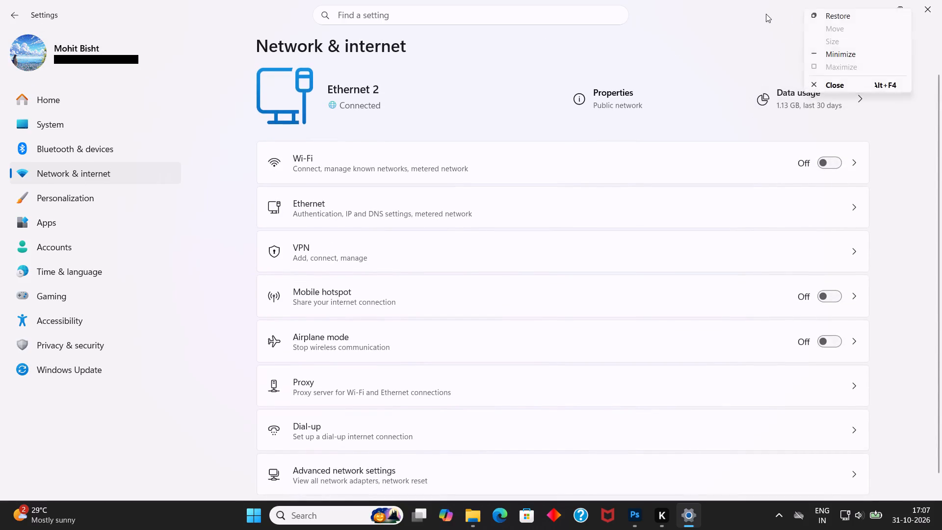
{"action": "left_click", "coordinate": [766, 14]}
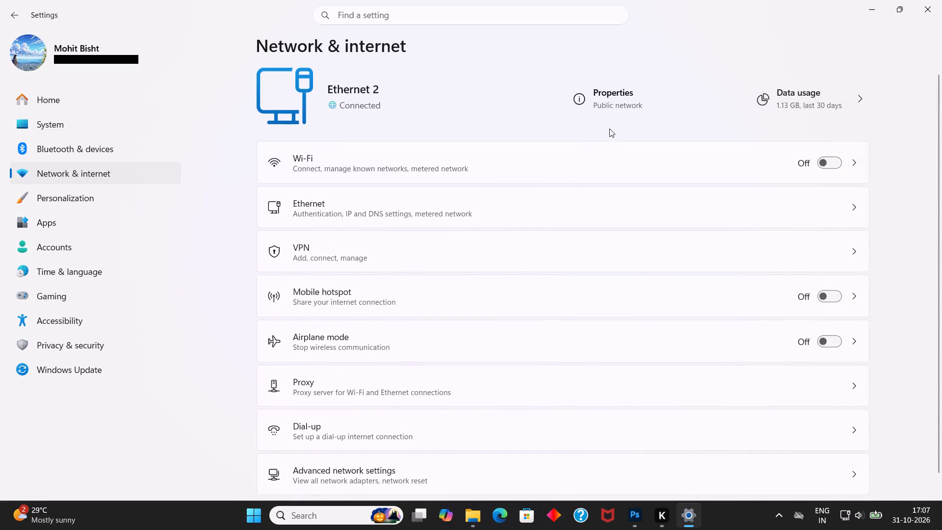
{"action": "left_click", "coordinate": [378, 98]}
{"action": "left_click", "coordinate": [809, 99]}
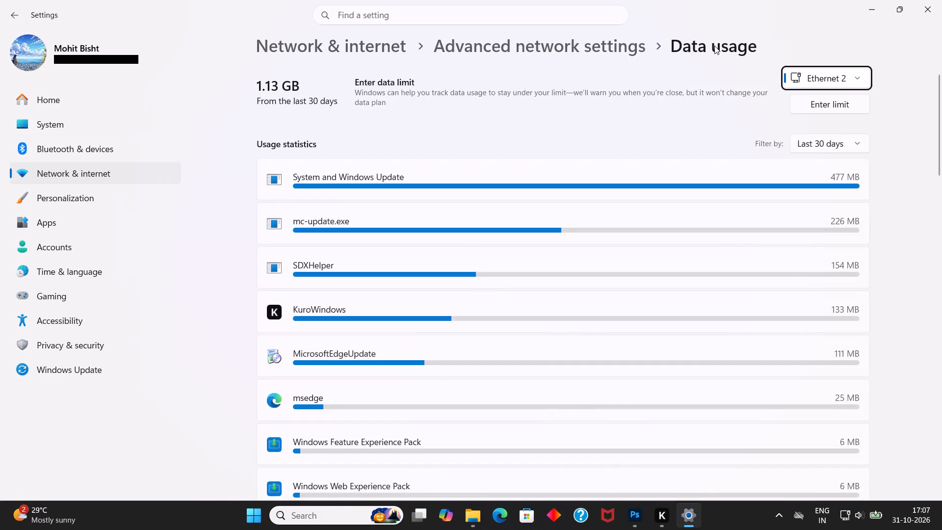
{"action": "left_click", "coordinate": [7, 17]}
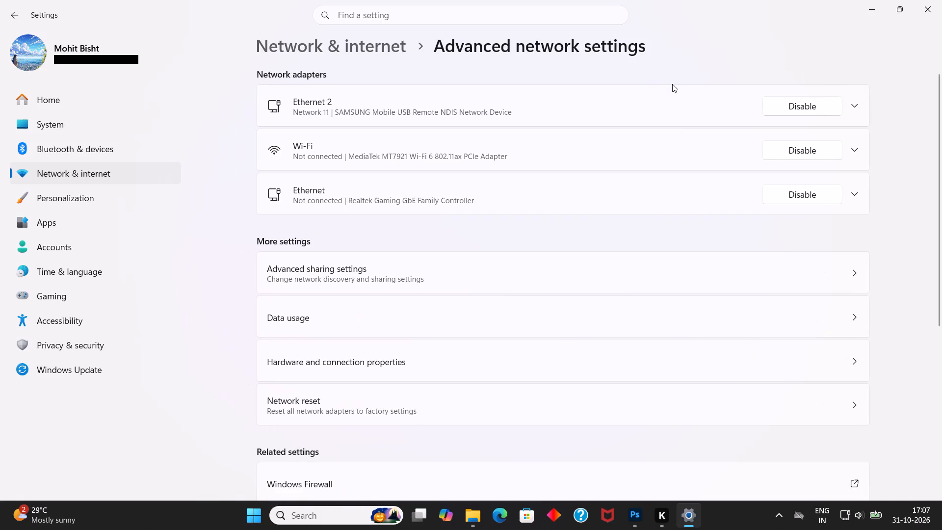
Examine the Ethernet 2 adapter's connection statistics and link speed, and the Ethernet adapter's additional properties.
{"action": "scroll", "coordinate": [594, 191], "scroll_direction": "down", "scroll_amount": 1}
{"action": "scroll", "coordinate": [591, 191], "scroll_direction": "up", "scroll_amount": 3}
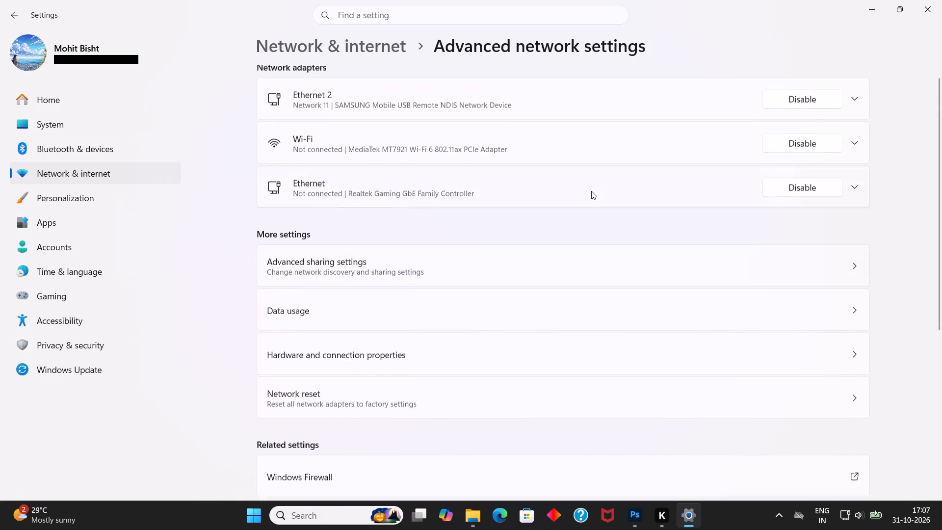
{"action": "left_click", "coordinate": [454, 111]}
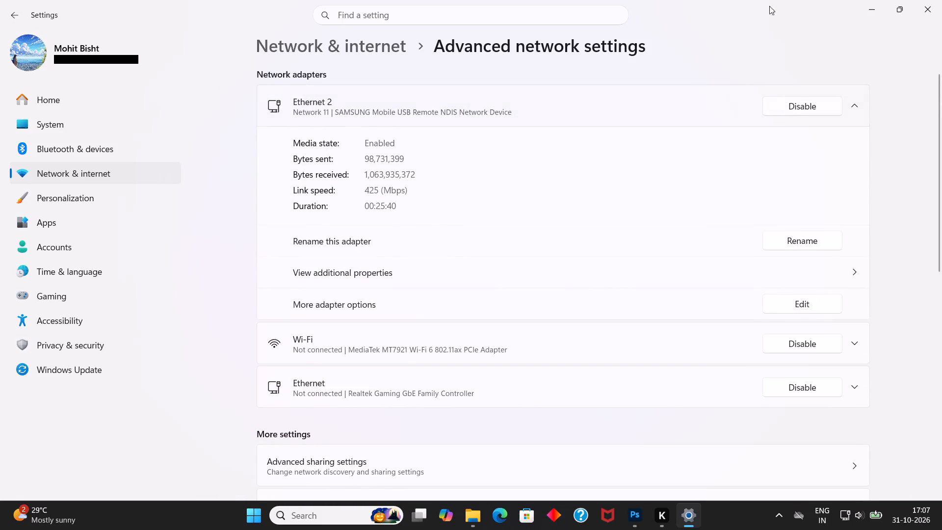
{"action": "right_click_drag", "start_coordinate": [785, 0], "coordinate": [779, 0]}
{"action": "right_click_drag", "start_coordinate": [720, 8], "coordinate": [712, 8]}
{"action": "left_click", "coordinate": [689, 12]}
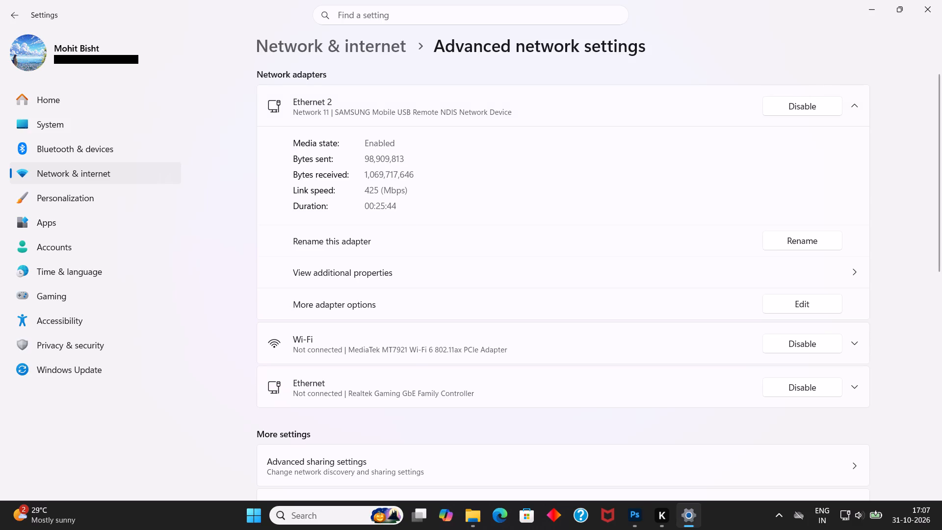
{"action": "left_click_drag", "start_coordinate": [414, 187], "coordinate": [344, 188]}
{"action": "left_click", "coordinate": [342, 188]}
{"action": "left_click", "coordinate": [507, 392]}
{"action": "scroll", "coordinate": [497, 341], "scroll_direction": "down", "scroll_amount": 3}
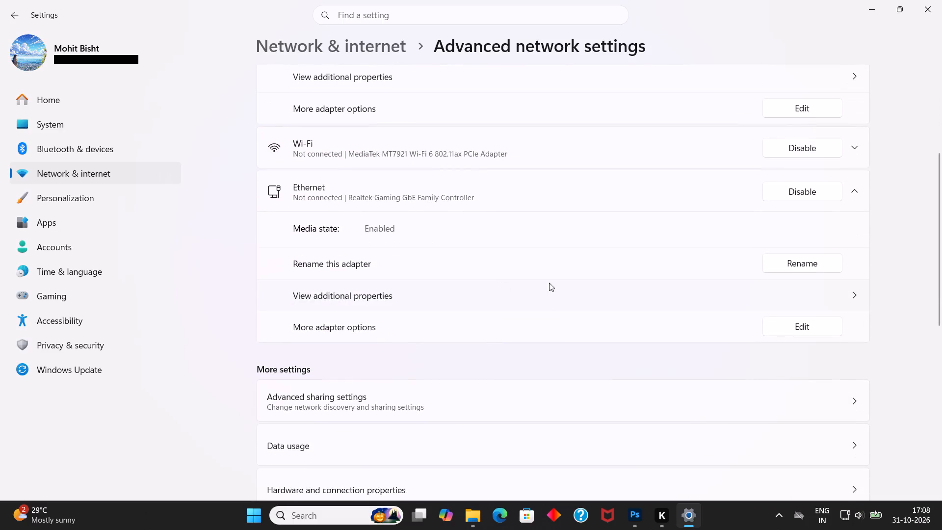
{"action": "left_click", "coordinate": [583, 288]}
{"action": "right_click", "coordinate": [791, 0]}
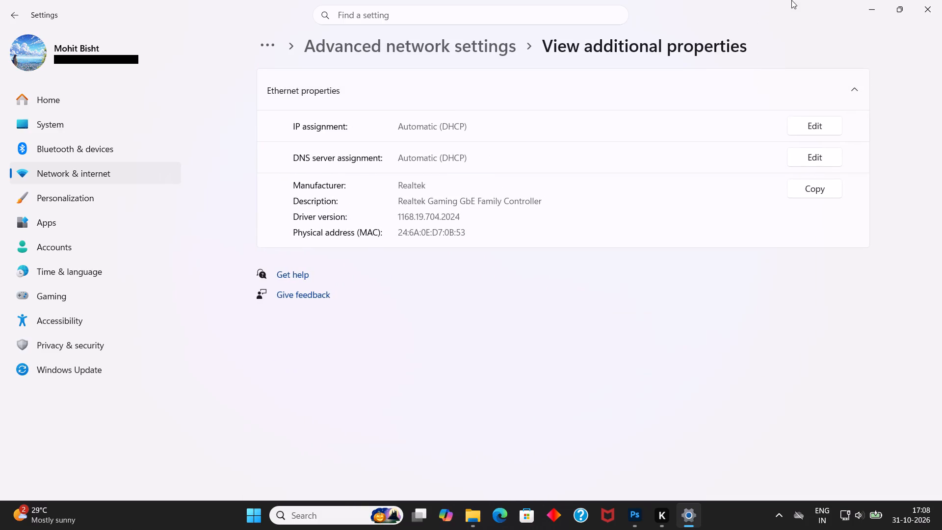
{"action": "right_click_drag", "start_coordinate": [765, 5], "coordinate": [761, 5]}
{"action": "left_click", "coordinate": [751, 8]}
{"action": "left_click", "coordinate": [279, 55]}
{"action": "left_click", "coordinate": [92, 174]}
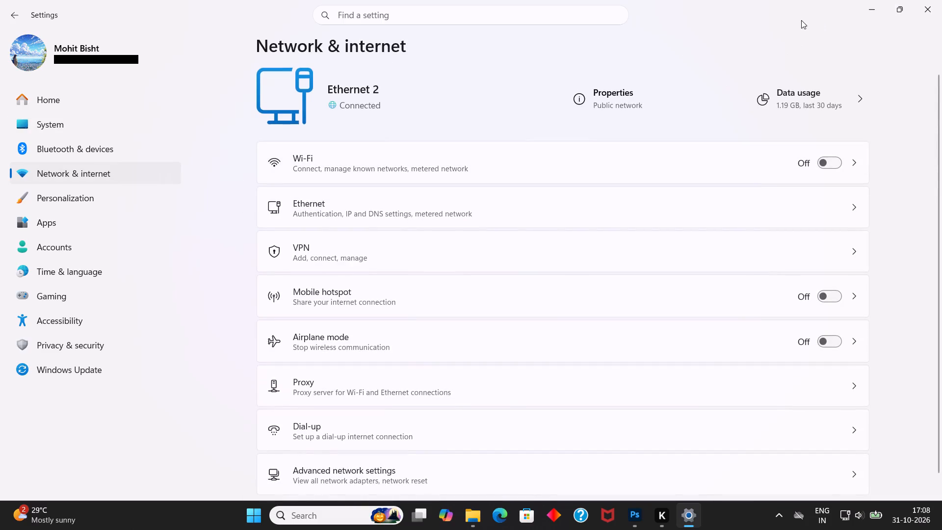
Turn on the metered connection option for the Ethernet network.
{"action": "left_click", "coordinate": [392, 216]}
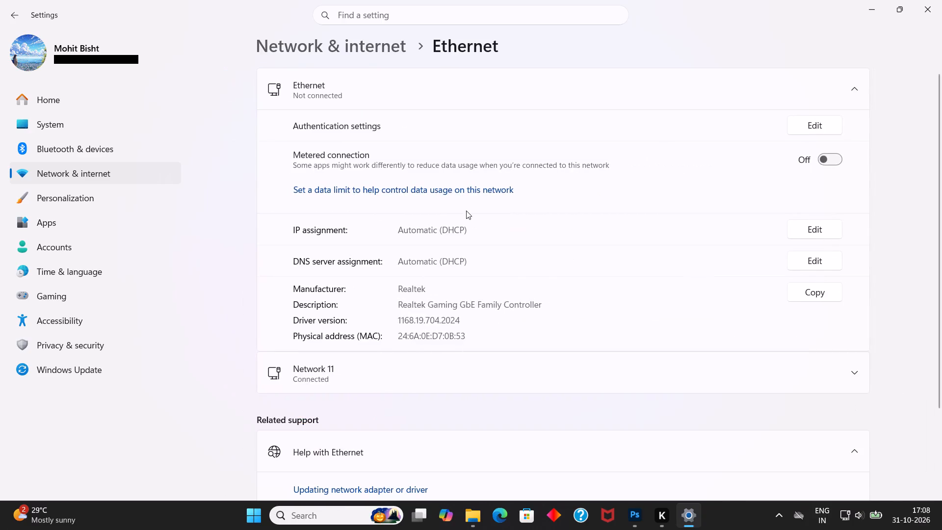
{"action": "left_click", "coordinate": [813, 160]}
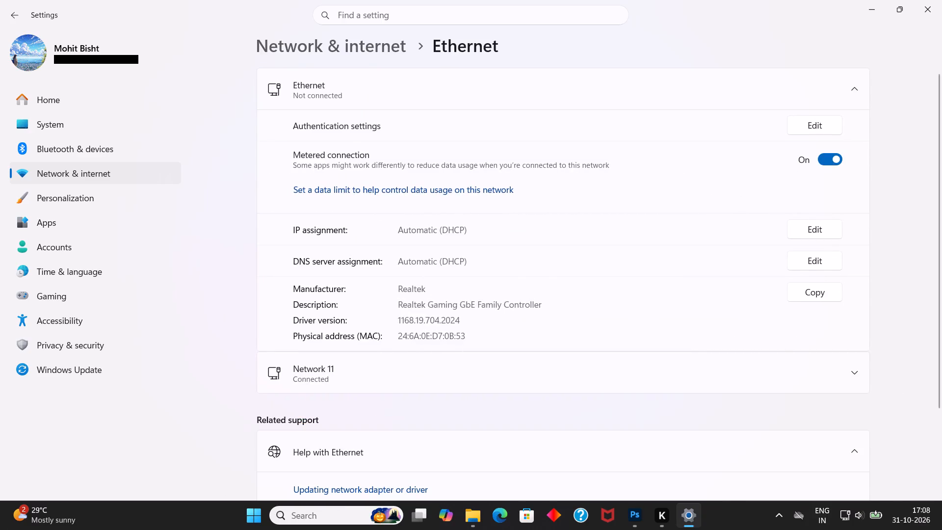
Check the Ethernet network's data usage and data limit page, and return to the advanced network settings.
{"action": "left_click", "coordinate": [414, 194]}
{"action": "right_click_drag", "start_coordinate": [764, 11], "coordinate": [752, 11]}
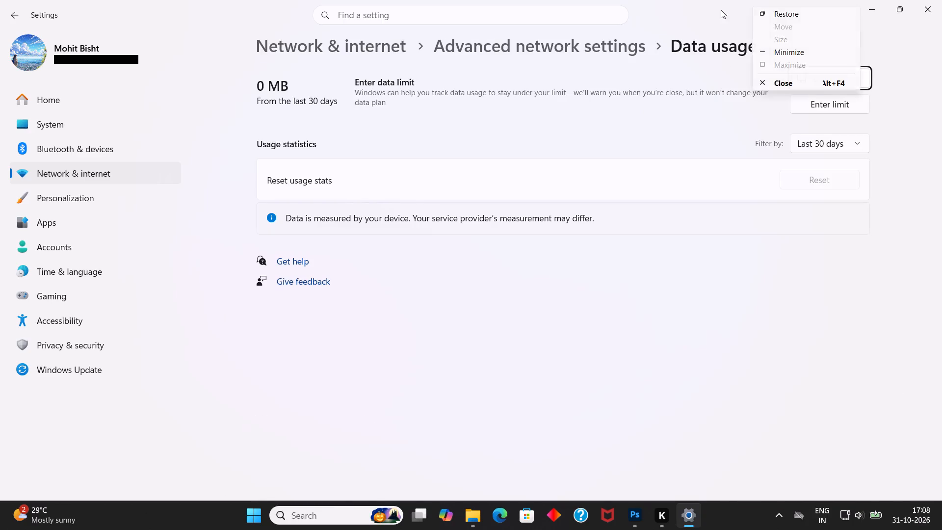
{"action": "left_click", "coordinate": [721, 10]}
{"action": "left_click", "coordinate": [6, 11]}
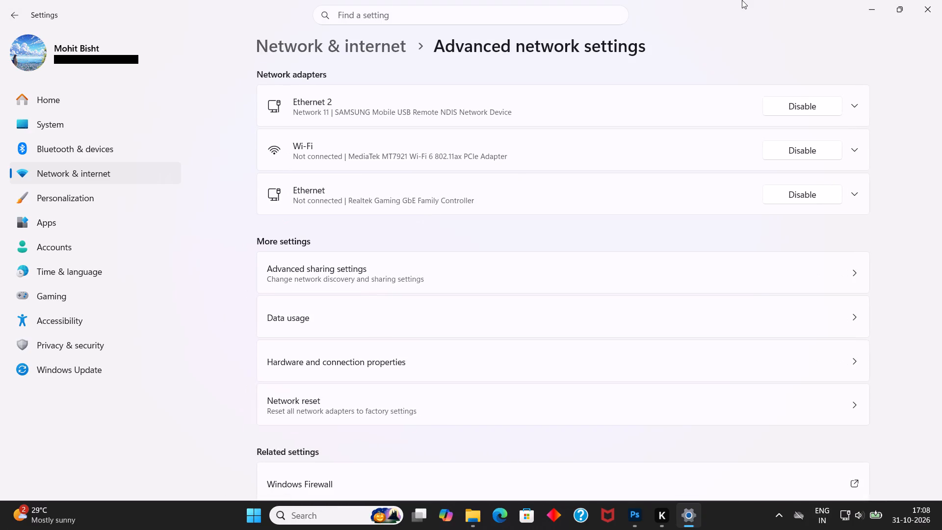
{"action": "right_click", "coordinate": [742, 0]}
{"action": "right_click_drag", "start_coordinate": [698, 4], "coordinate": [685, 5]}
{"action": "left_click", "coordinate": [682, 5]}
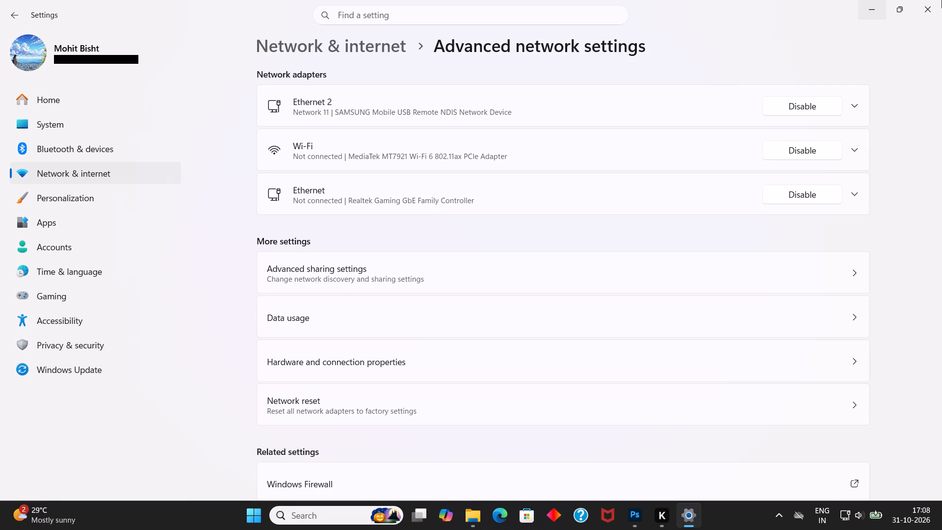
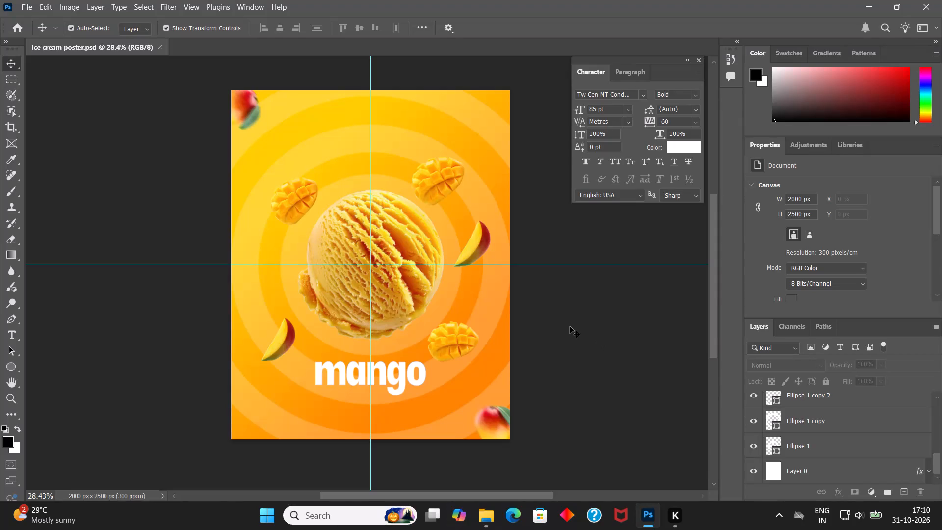
Scale the "mango" text below the scoop down proportionally to about 91%, giving a font size of 33.44 pt.
{"action": "left_click", "coordinate": [399, 377]}
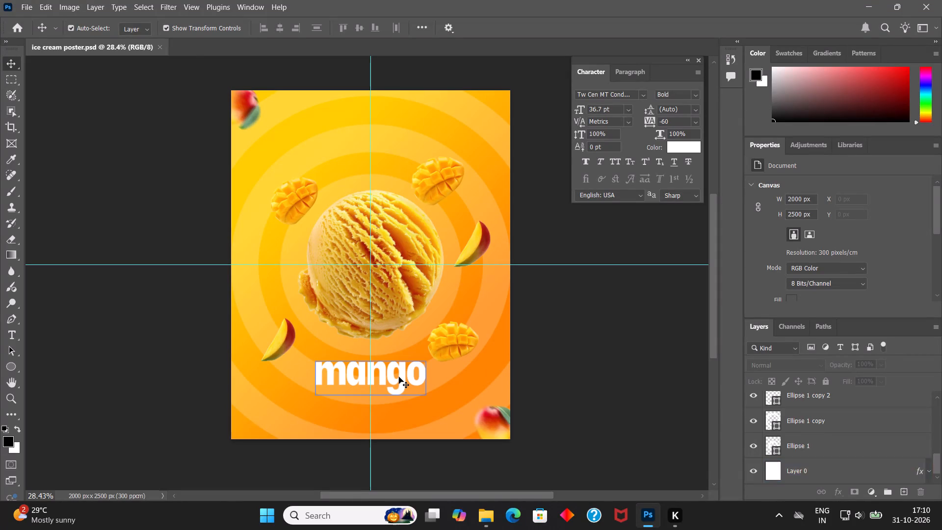
{"action": "left_click", "coordinate": [425, 361]}
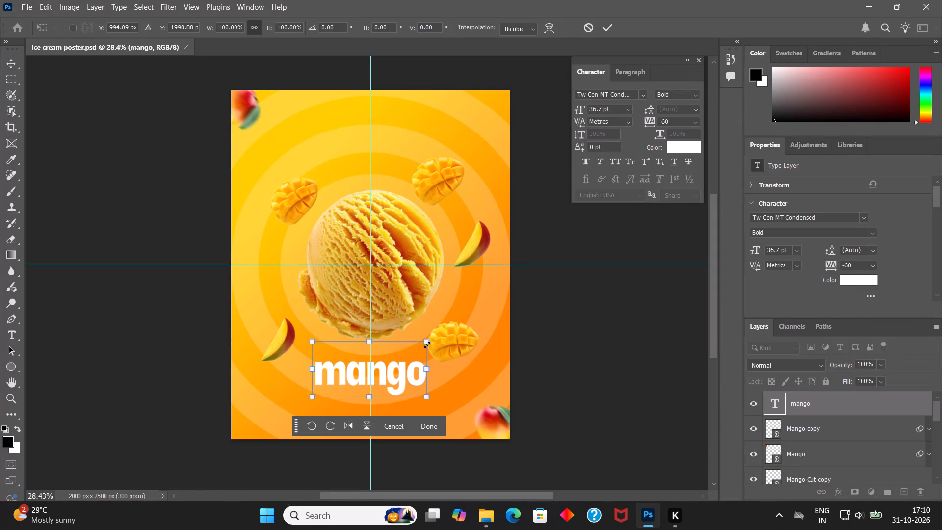
{"action": "left_click_drag", "start_coordinate": [427, 343], "coordinate": [418, 349]}
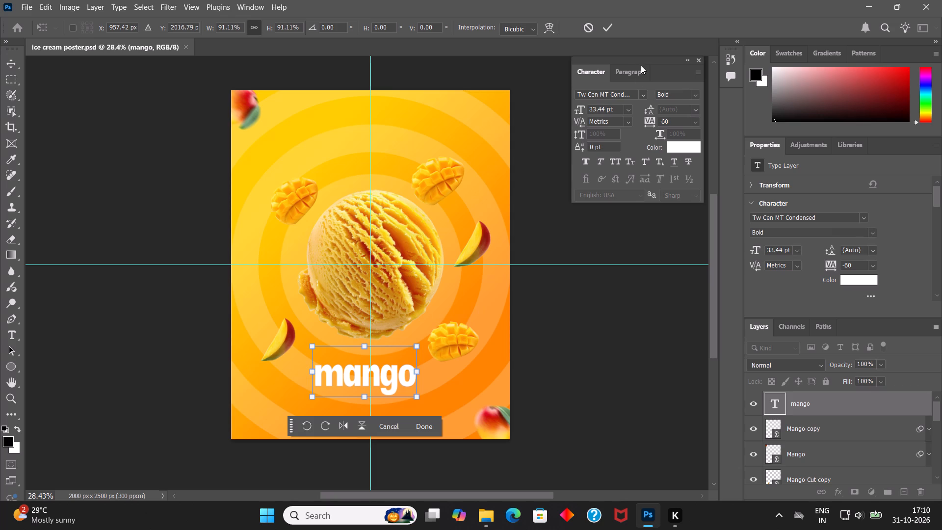
{"action": "left_click", "coordinate": [610, 29]}
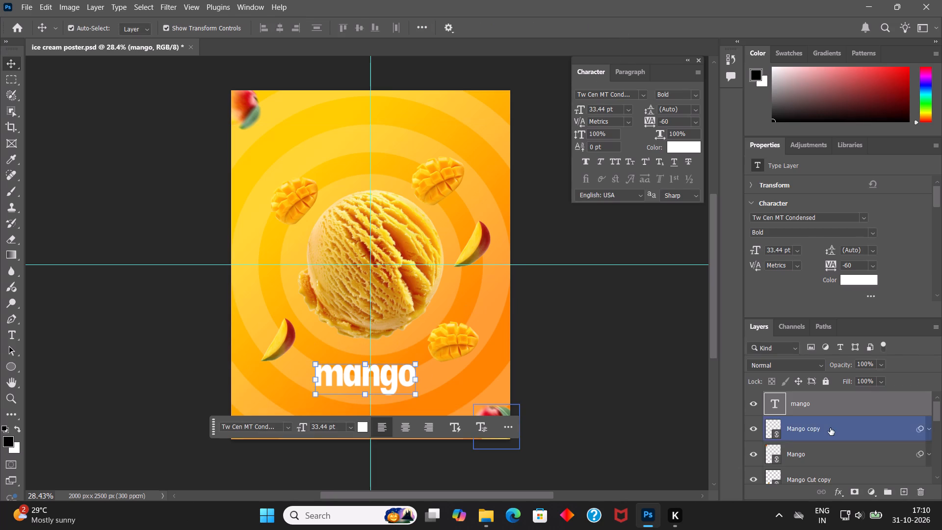
Centre the "mango" text horizontally against the background Layer 0 and save the poster.
{"action": "scroll", "coordinate": [830, 428], "scroll_direction": "down", "scroll_amount": 16}
{"action": "left_click", "coordinate": [817, 469], "text": "ctrl"}
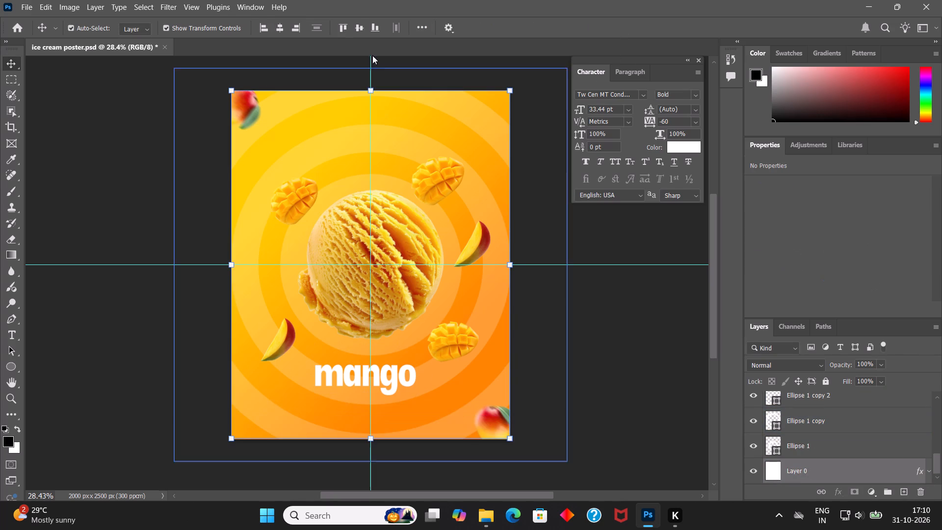
{"action": "left_click", "coordinate": [278, 28]}
{"action": "left_click", "coordinate": [583, 354]}
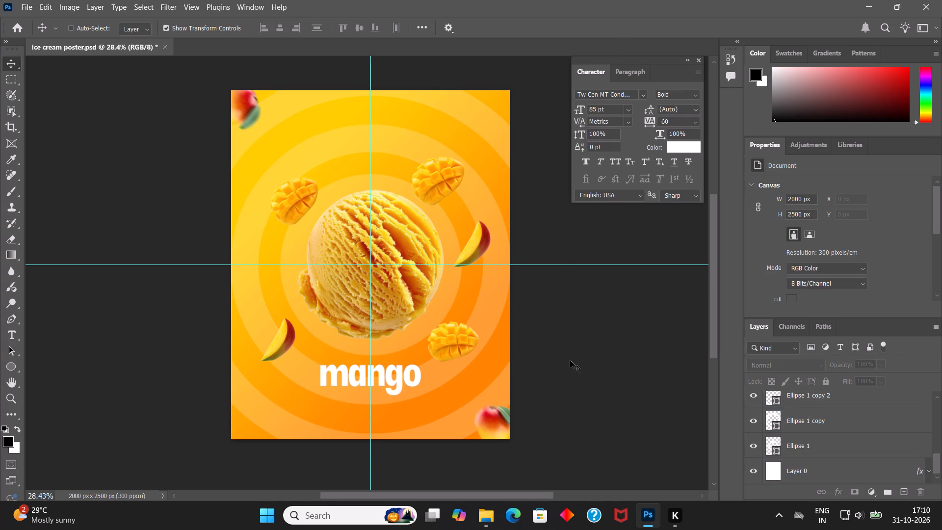
{"action": "key", "text": "ctrl+s"}
Duplicate the "mango" text above the scoop near the poster's upper edge and change the copy's wording to "Delicious".
{"action": "left_click", "coordinate": [387, 375]}
{"action": "left_click_drag", "start_coordinate": [386, 378], "coordinate": [382, 138], "text": "alt"}
{"action": "double_click", "coordinate": [382, 138]}
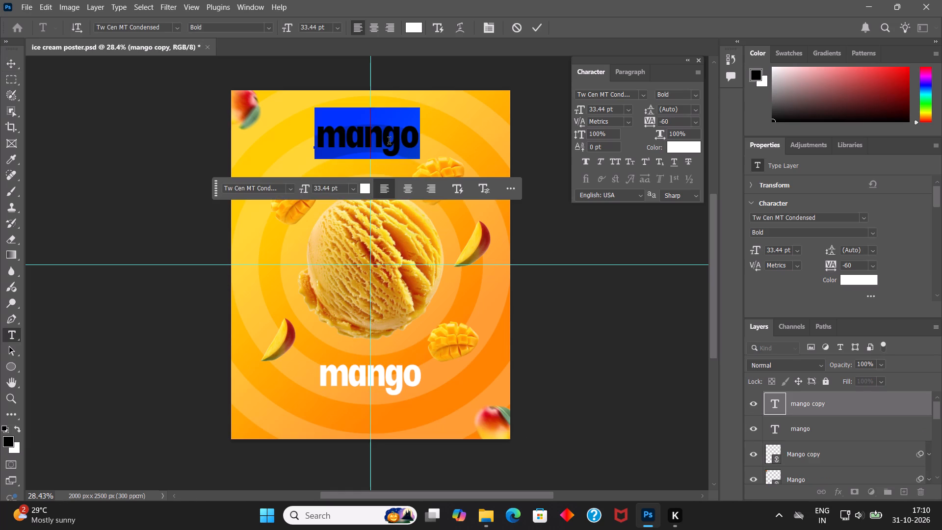
{"action": "type", "text": "Delicious"}
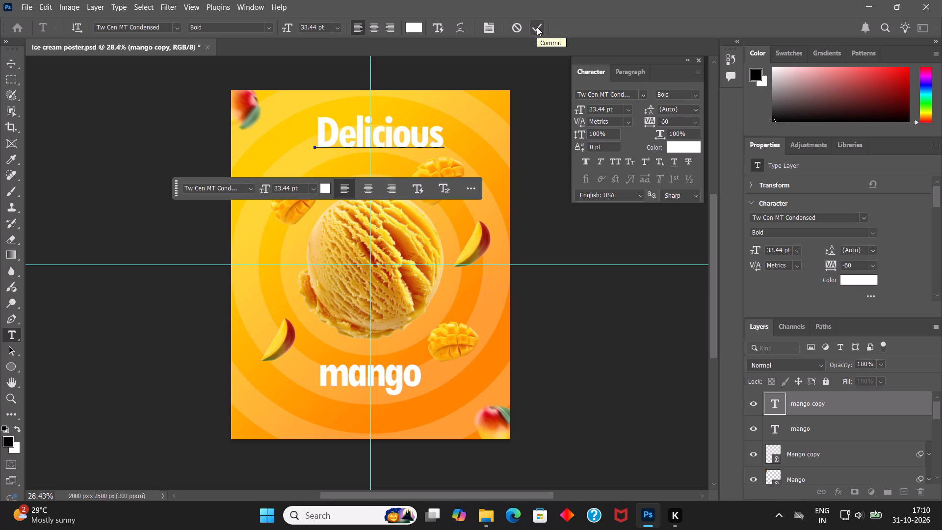
{"action": "left_click", "coordinate": [537, 27]}
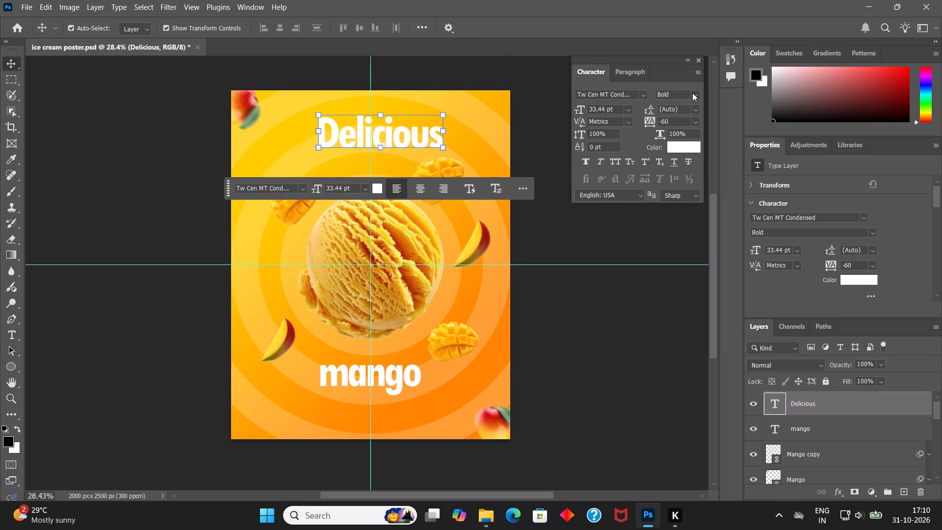
Set the font style of both the "Delicious" and "mango" texts to Regular and save the poster.
{"action": "left_click", "coordinate": [692, 93]}
{"action": "left_click", "coordinate": [688, 106]}
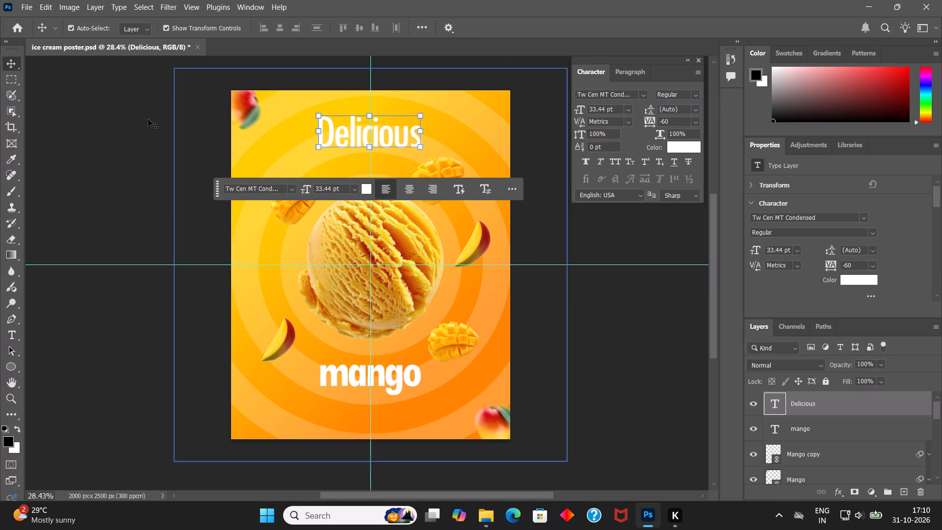
{"action": "left_click", "coordinate": [405, 378]}
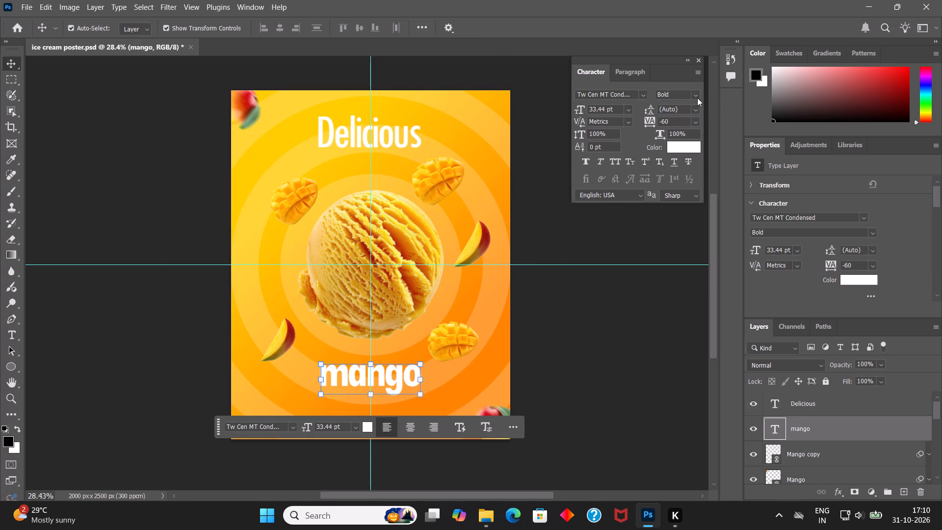
{"action": "left_click", "coordinate": [697, 96]}
{"action": "left_click", "coordinate": [688, 107]}
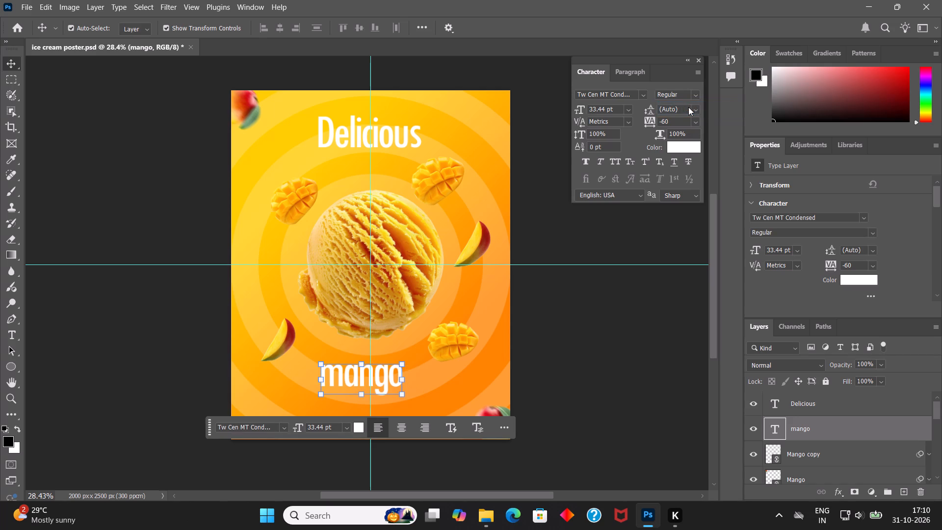
{"action": "left_click", "coordinate": [617, 345]}
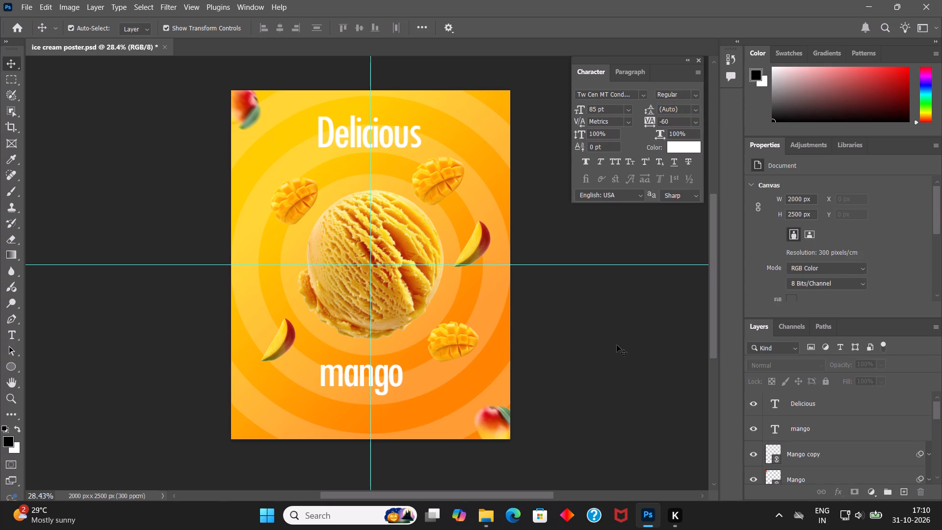
{"action": "key", "text": "ctrl+s"}
Centre the "Delicious" and "mango" text layers horizontally against the background Layer 0 and save the poster.
{"action": "left_click", "coordinate": [351, 376]}
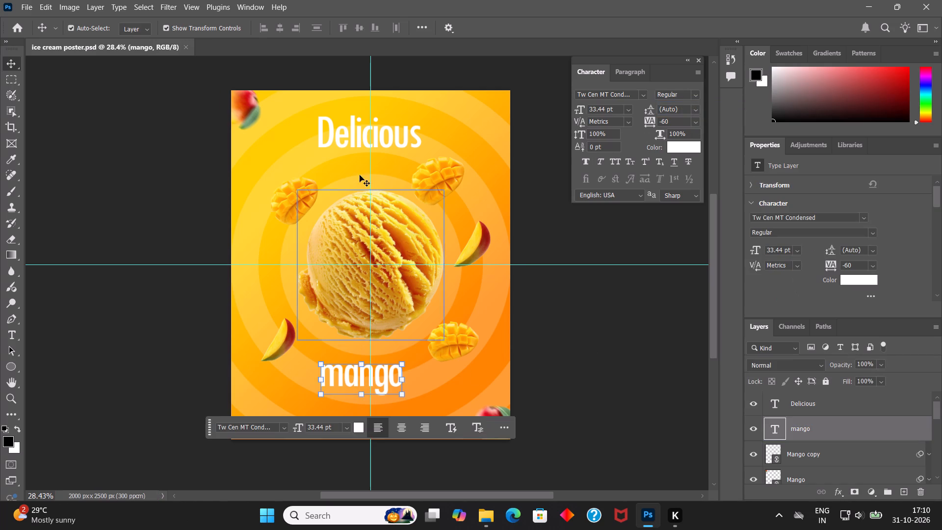
{"action": "left_click", "coordinate": [352, 139], "text": "ctrl"}
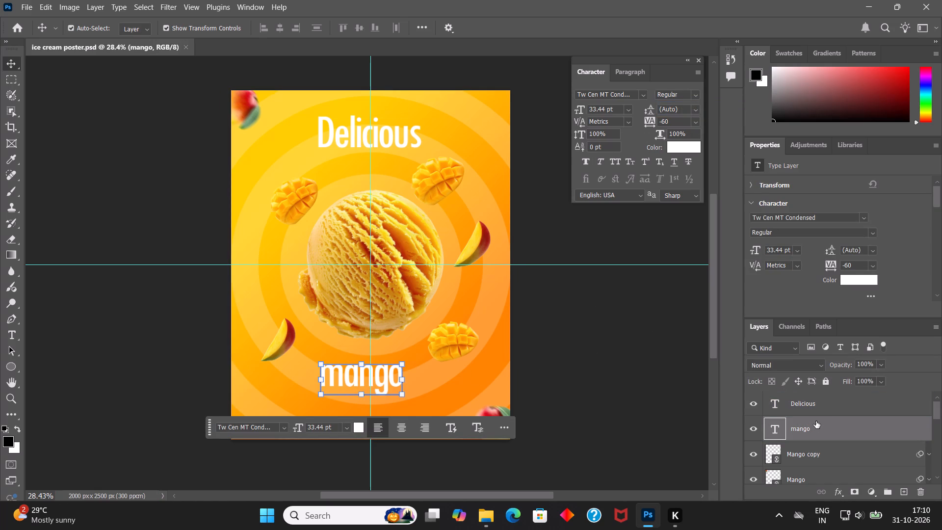
{"action": "left_click", "coordinate": [819, 402], "text": "ctrl"}
{"action": "scroll", "coordinate": [819, 425], "scroll_direction": "down", "scroll_amount": 19}
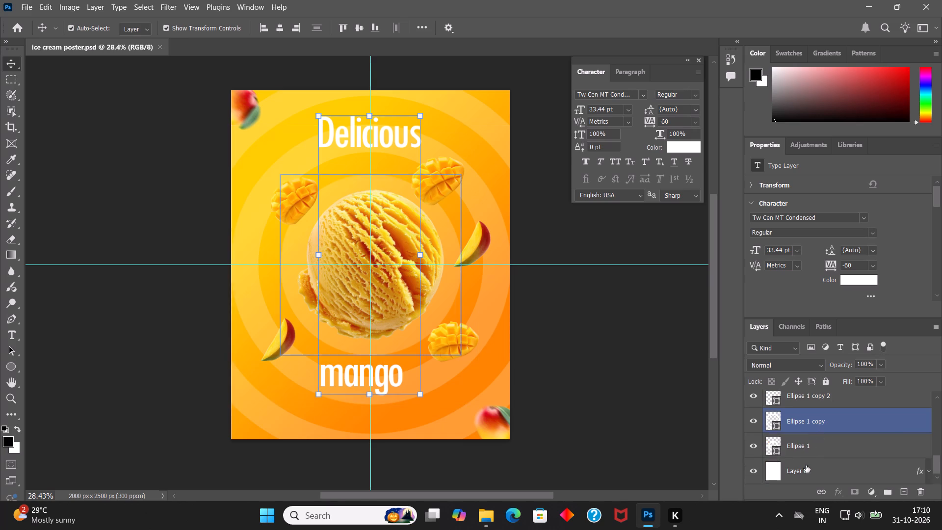
{"action": "left_click", "coordinate": [804, 470], "text": "ctrl"}
{"action": "left_click", "coordinate": [279, 30]}
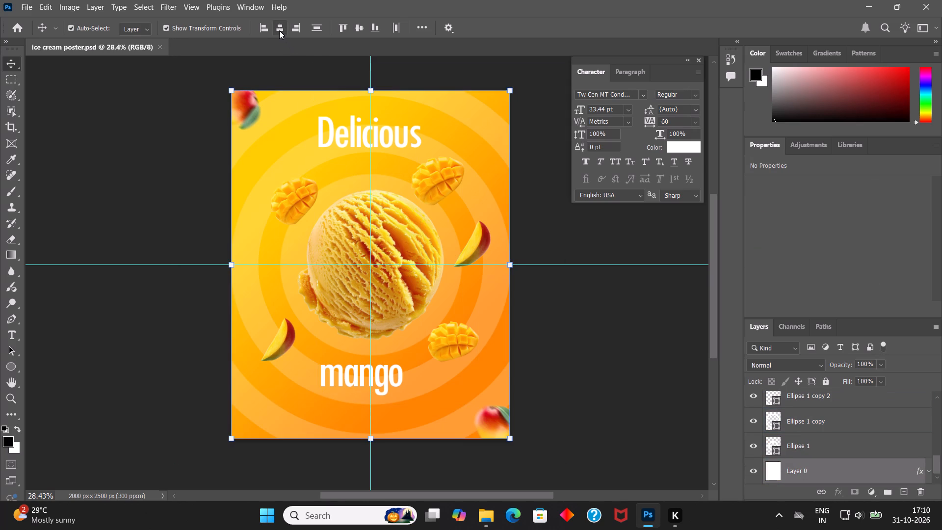
{"action": "left_click", "coordinate": [585, 381]}
{"action": "key", "text": "ctrl+s"}
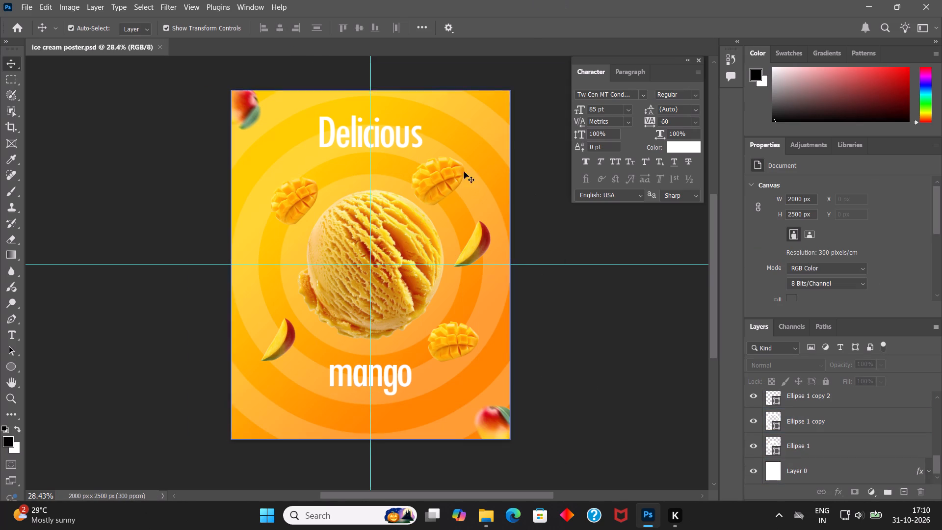
Set the tracking of the "mango" text to -50, clear the canvas selection and save the poster.
{"action": "left_click", "coordinate": [387, 376]}
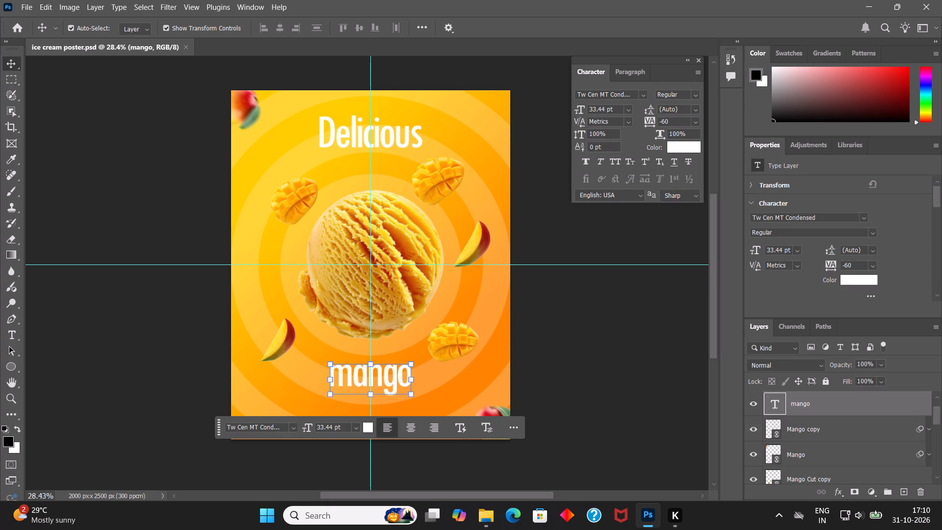
{"action": "left_click", "coordinate": [649, 122]}
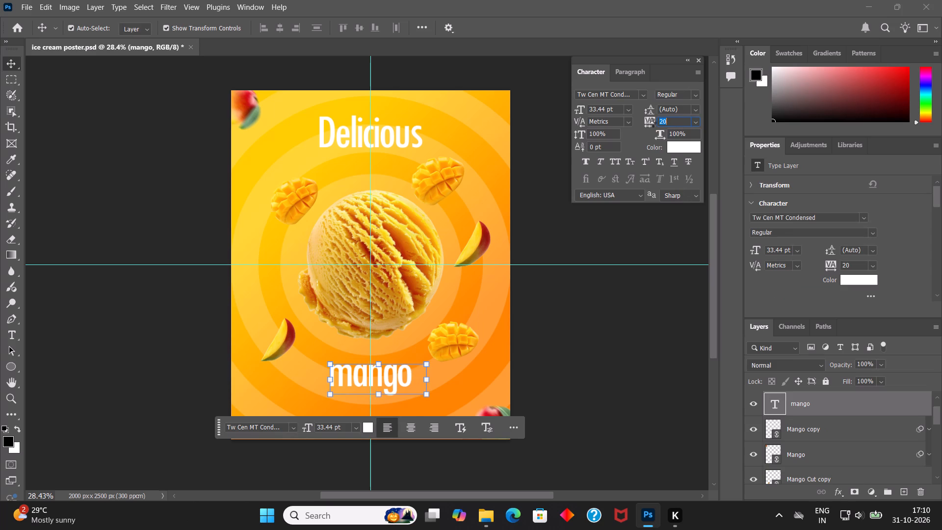
{"action": "key", "text": "ctrl+a"}
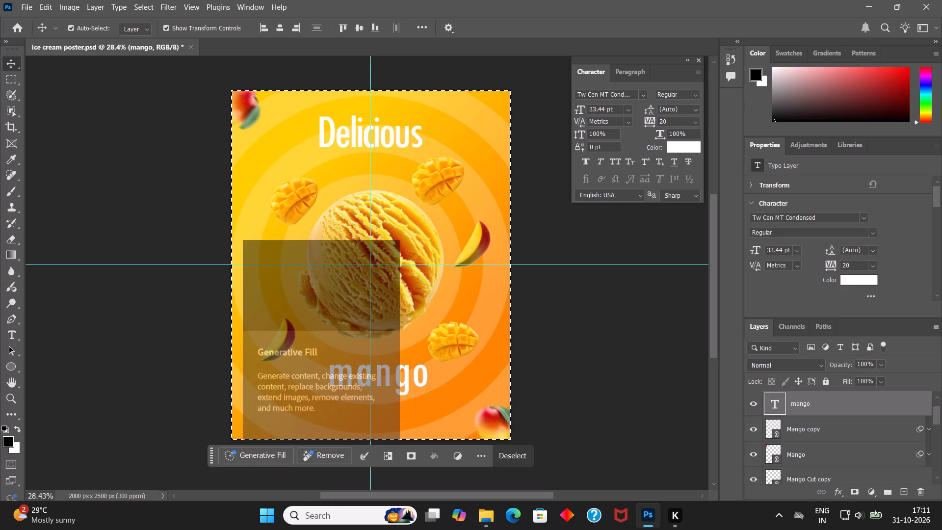
{"action": "left_click_drag", "start_coordinate": [672, 121], "coordinate": [630, 121]}
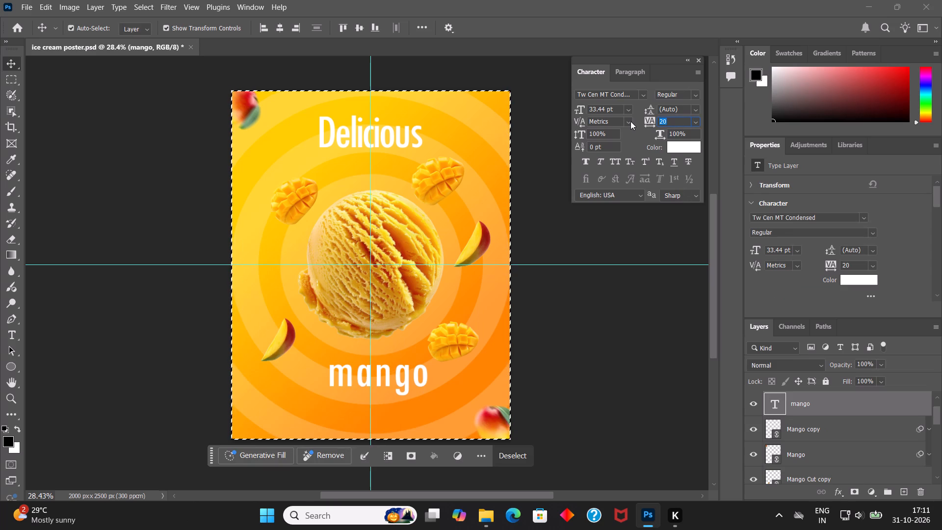
{"action": "type", "text": "-50"}
{"action": "key", "text": "Return"}
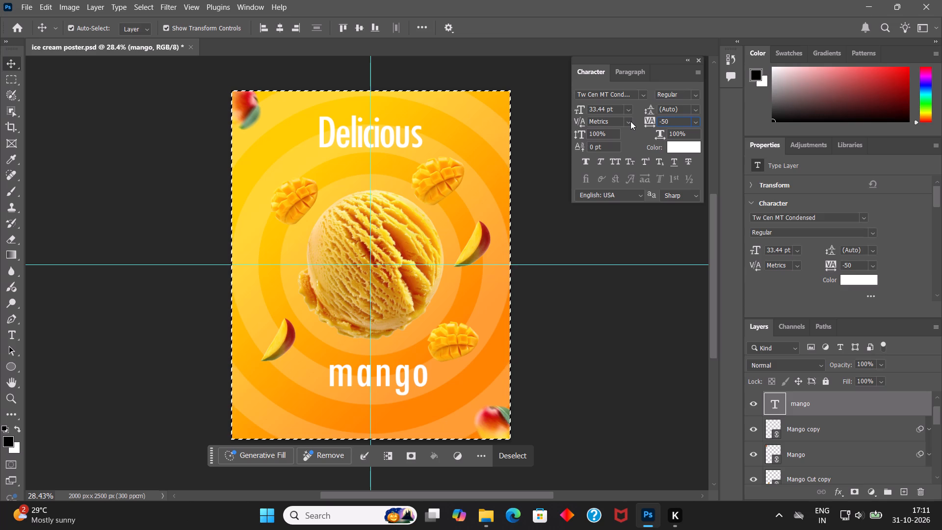
{"action": "left_click", "coordinate": [655, 364]}
{"action": "left_click", "coordinate": [655, 364]}
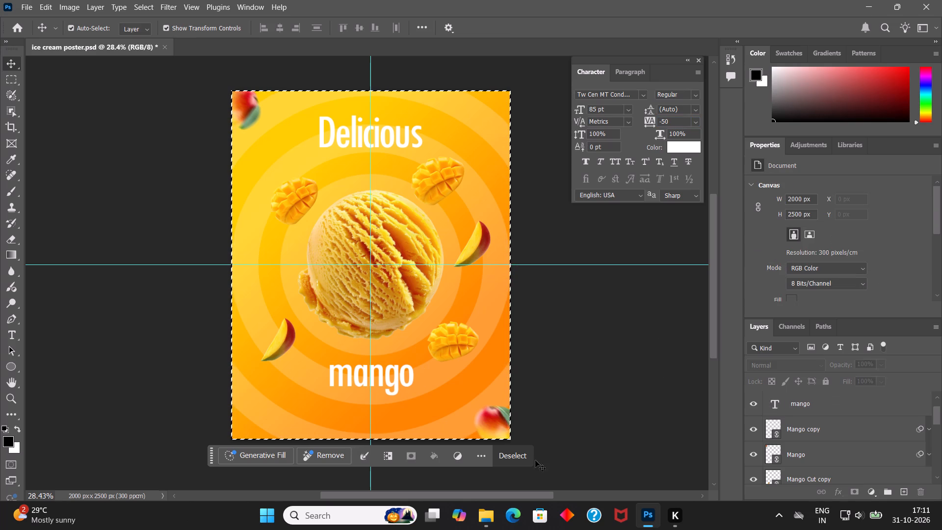
{"action": "left_click", "coordinate": [523, 461]}
{"action": "left_click", "coordinate": [623, 388]}
{"action": "key", "text": "ctrl+s"}
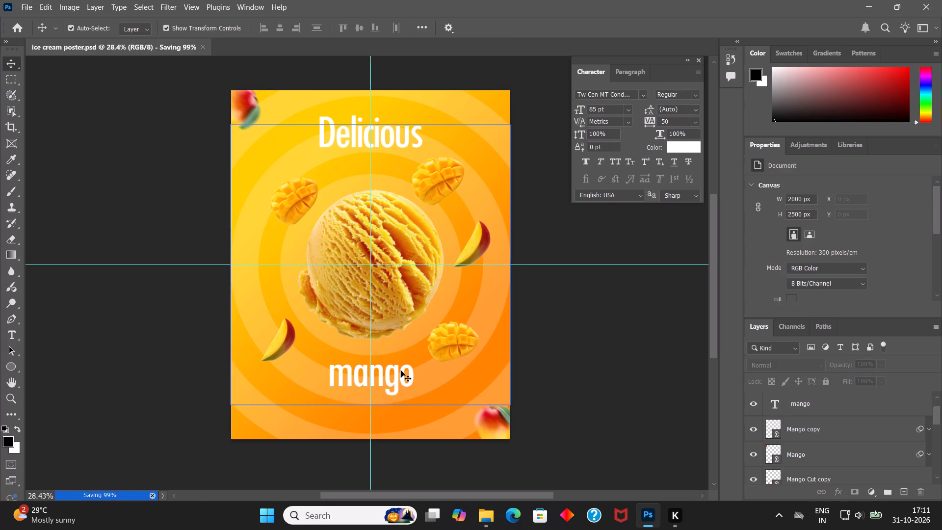
Set the tracking of the "Delicious" text to -50.
{"action": "left_click", "coordinate": [392, 140]}
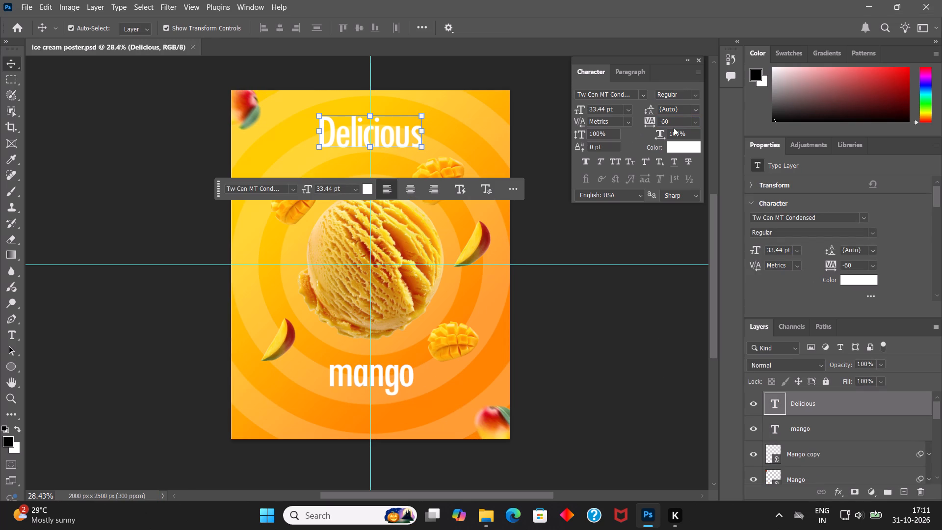
{"action": "left_click_drag", "start_coordinate": [673, 122], "coordinate": [613, 121]}
{"action": "type", "text": "-50"}
{"action": "key", "text": "Return"}
{"action": "left_click", "coordinate": [629, 334]}
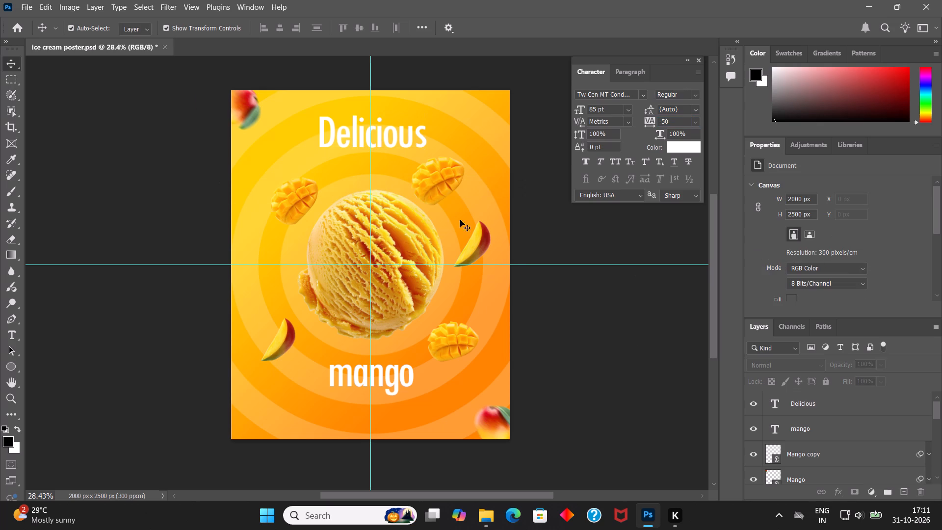
Realign the "Delicious" and "mango" texts to the horizontal centre of the background Layer 0 and save the poster.
{"action": "left_click", "coordinate": [399, 139]}
{"action": "left_click", "coordinate": [397, 383], "text": "ctrl"}
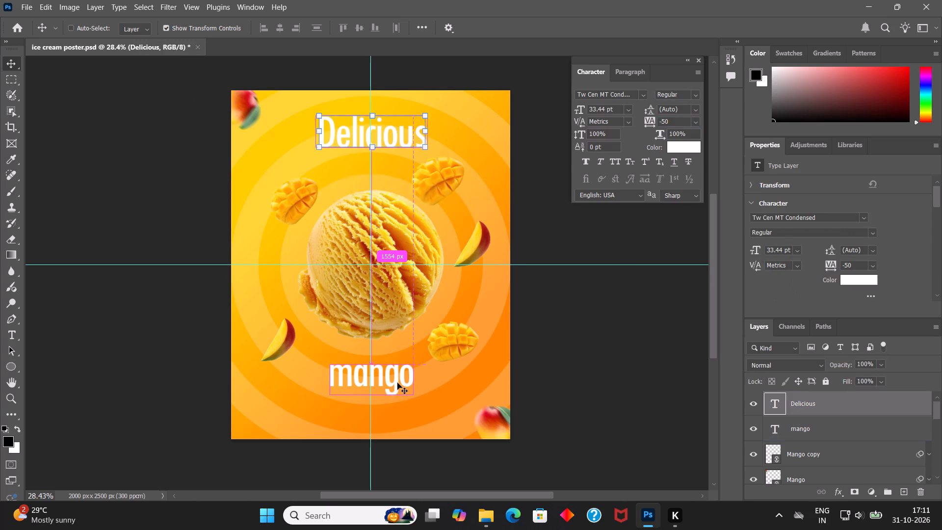
{"action": "left_click", "coordinate": [795, 426], "text": "ctrl"}
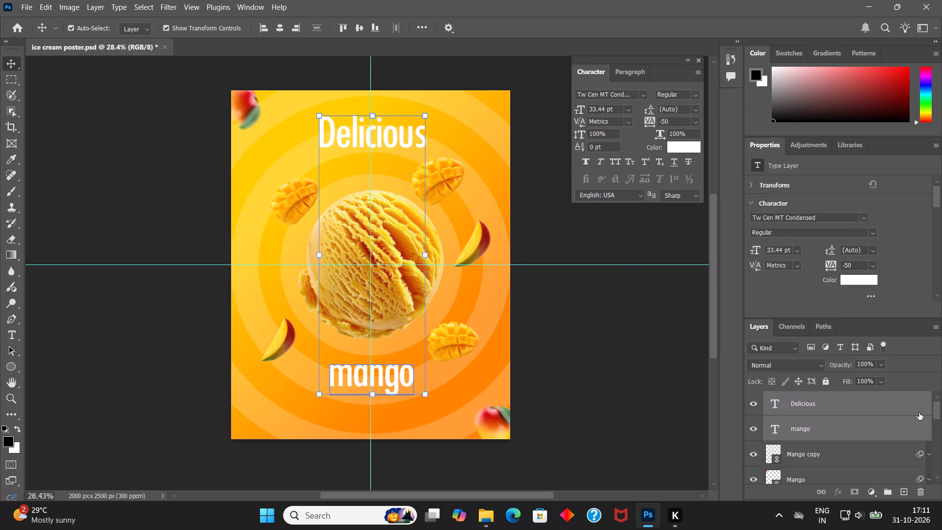
{"action": "left_click_drag", "start_coordinate": [933, 413], "coordinate": [925, 512]}
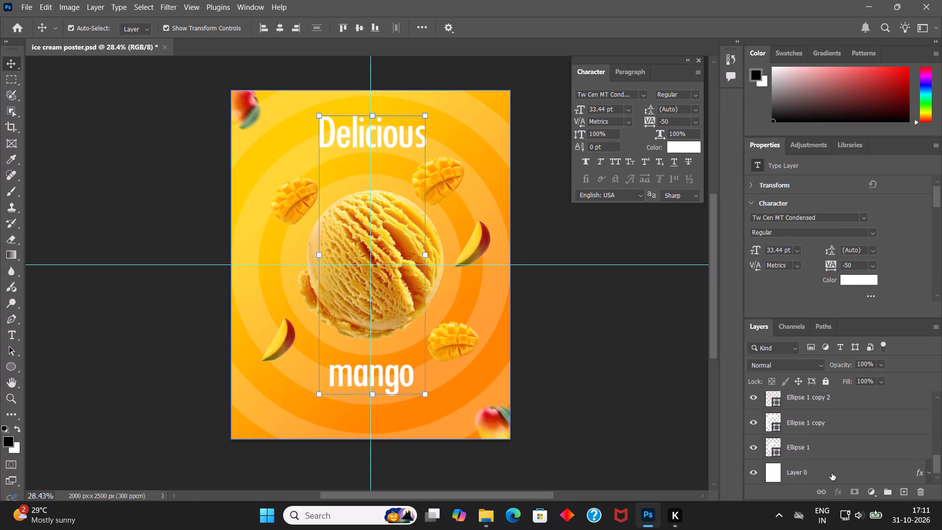
{"action": "left_click", "coordinate": [832, 473], "text": "ctrl"}
{"action": "left_click", "coordinate": [283, 32]}
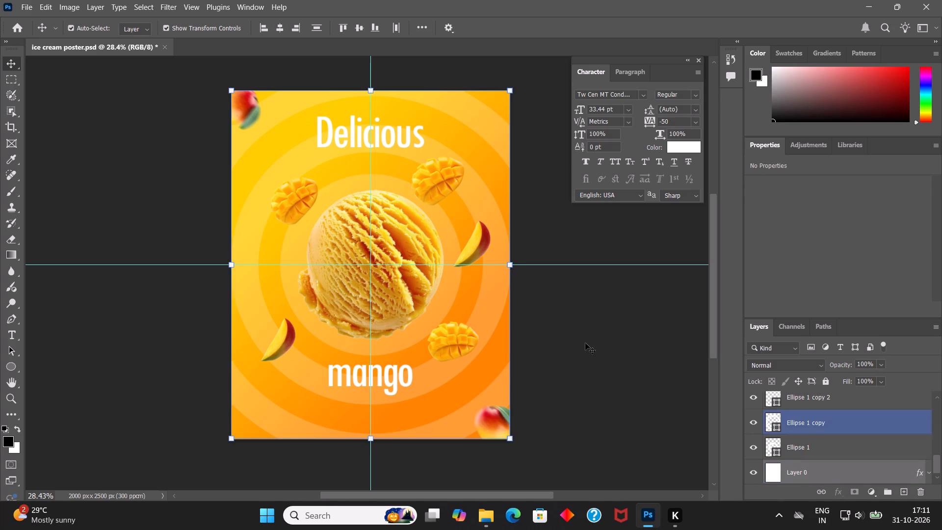
{"action": "left_click", "coordinate": [585, 343]}
{"action": "key", "text": "ctrl+s"}
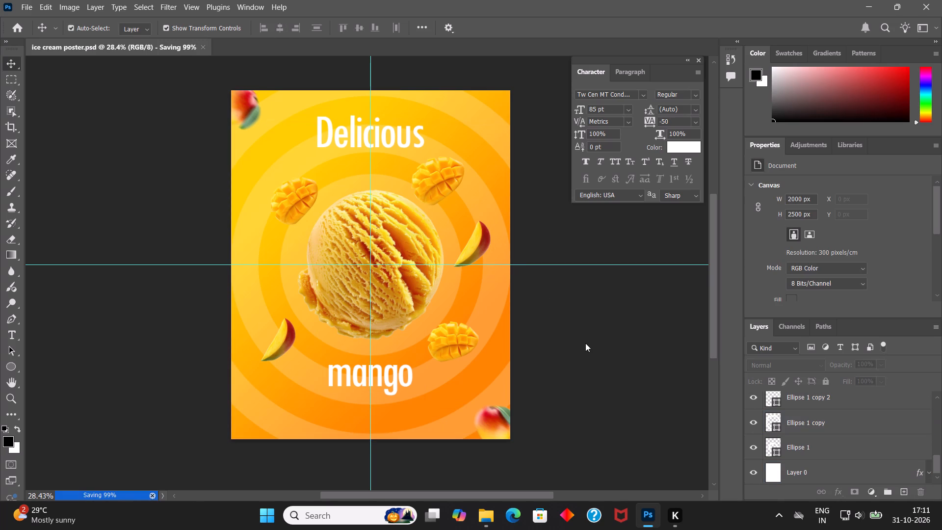
Scale the "Delicious" text down to about 27 pt, centre it horizontally against the background Layer 0 and save the poster.
{"action": "left_click", "coordinate": [395, 132]}
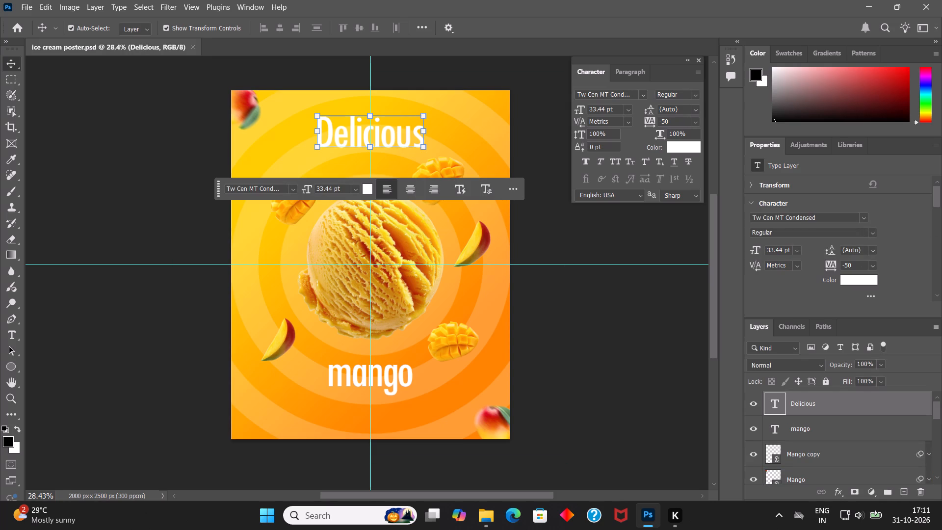
{"action": "left_click", "coordinate": [420, 115]}
{"action": "left_click_drag", "start_coordinate": [424, 109], "coordinate": [401, 128]}
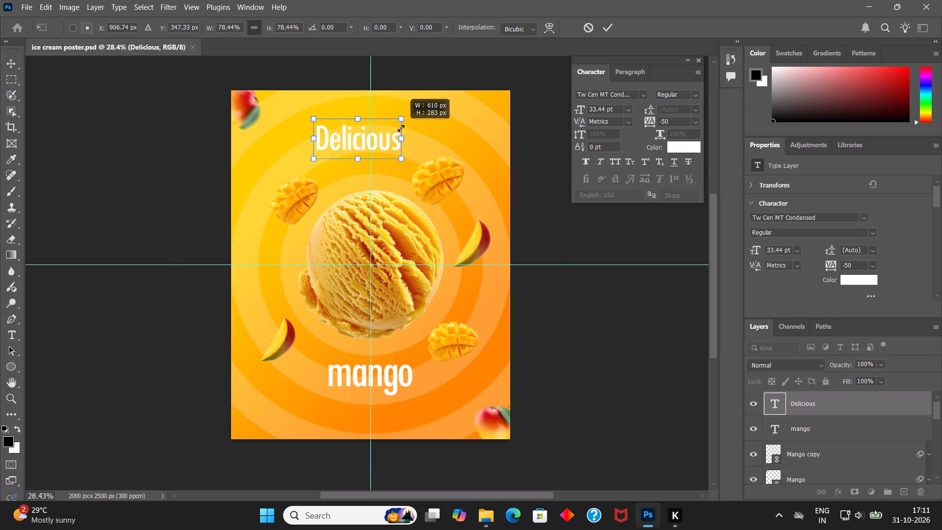
{"action": "left_click_drag", "start_coordinate": [401, 128], "coordinate": [406, 126]}
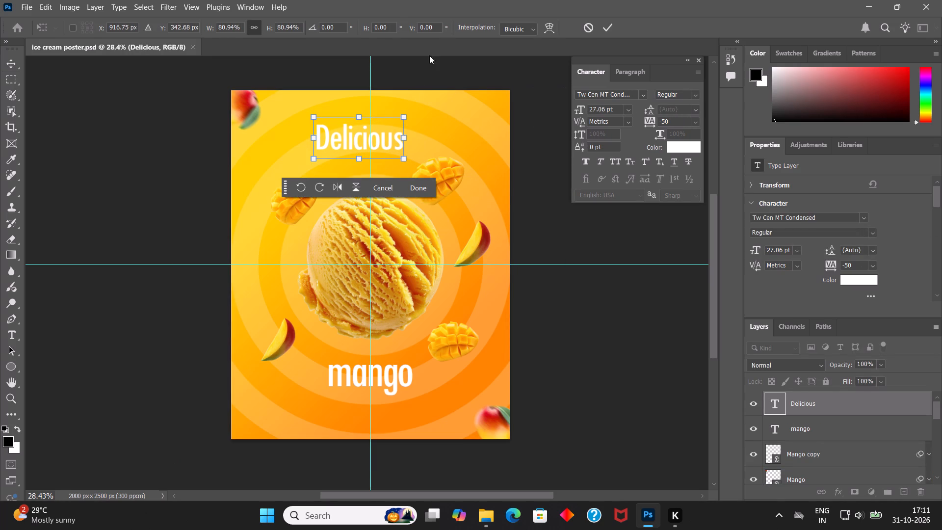
{"action": "scroll", "coordinate": [812, 440], "scroll_direction": "down", "scroll_amount": 15}
{"action": "left_click", "coordinate": [812, 467], "text": "ctrl"}
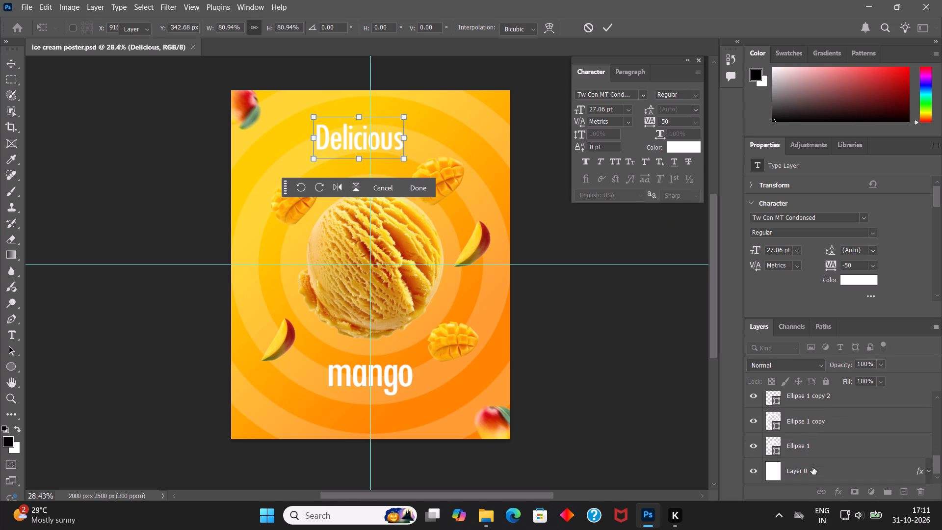
{"action": "left_click", "coordinate": [282, 31]}
{"action": "left_click", "coordinate": [638, 387]}
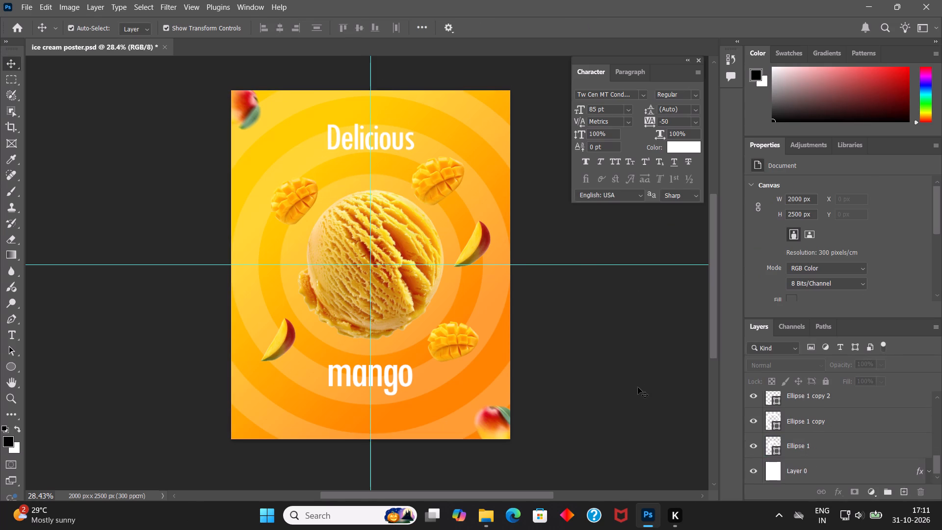
{"action": "key", "text": "ctrl+s"}
Shrink the "Delicious" text further to about 23 pt, recentre it horizontally against Layer 0 and save the poster.
{"action": "left_click", "coordinate": [392, 145]}
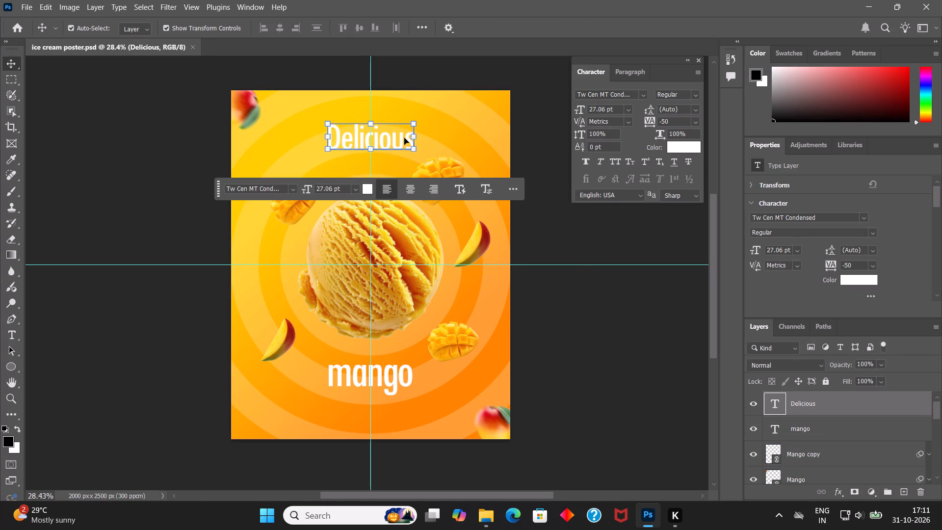
{"action": "left_click", "coordinate": [416, 127]}
{"action": "left_click_drag", "start_coordinate": [415, 119], "coordinate": [403, 128]}
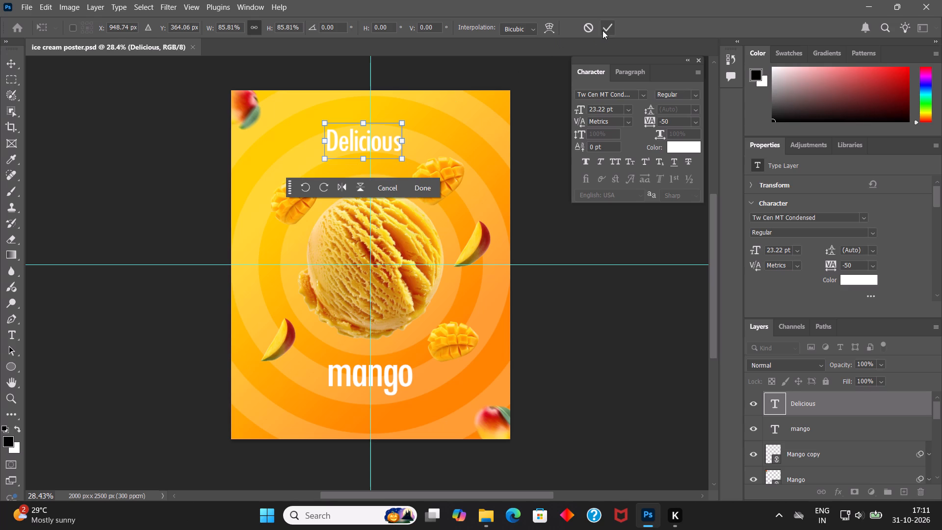
{"action": "left_click", "coordinate": [602, 30]}
{"action": "scroll", "coordinate": [833, 417], "scroll_direction": "down", "scroll_amount": 15}
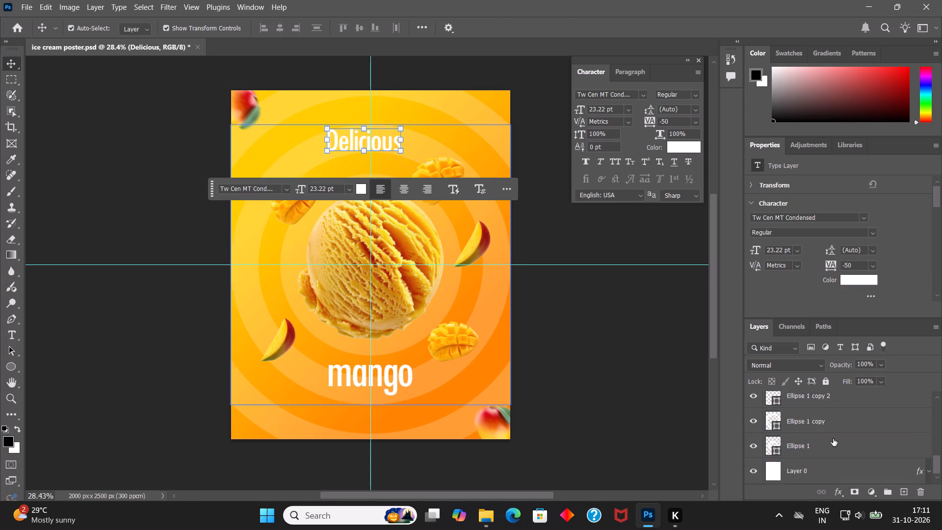
{"action": "scroll", "coordinate": [833, 439], "scroll_direction": "down", "scroll_amount": 1}
{"action": "left_click", "coordinate": [818, 471], "text": "ctrl"}
{"action": "left_click", "coordinate": [276, 28]}
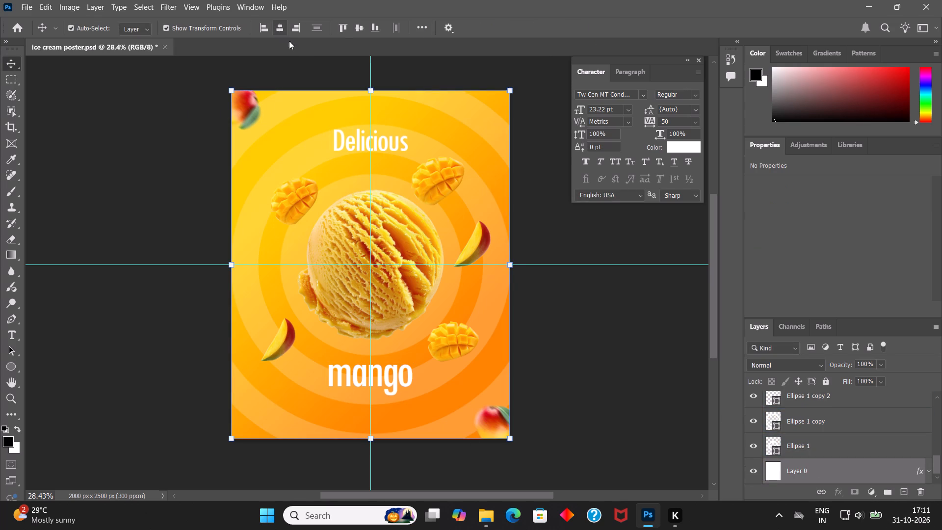
{"action": "left_click", "coordinate": [569, 354]}
{"action": "key", "text": "ctrl+s"}
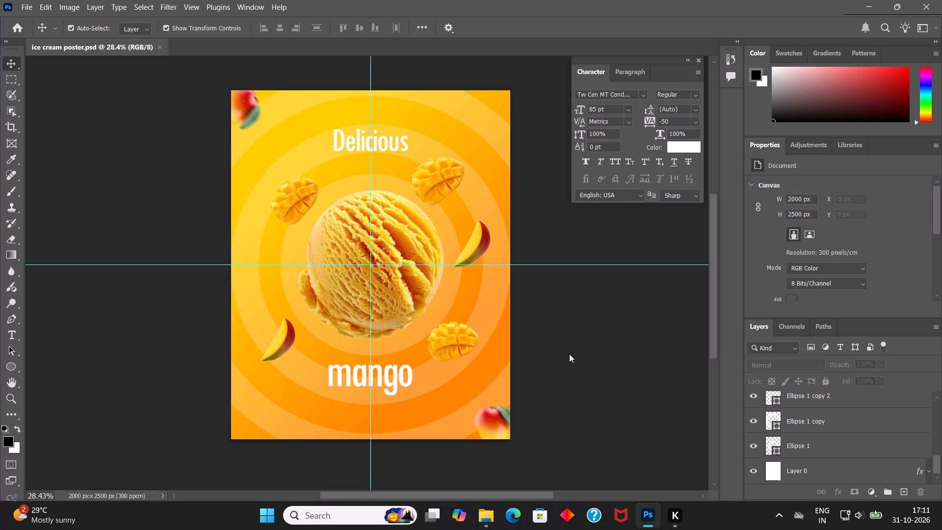
Duplicate the "Delicious" text about 186 px lower, directly beneath the original, and replace the copy's wording with "Ice Cream".
{"action": "left_click_drag", "start_coordinate": [388, 138], "coordinate": [387, 163], "text": "alt"}
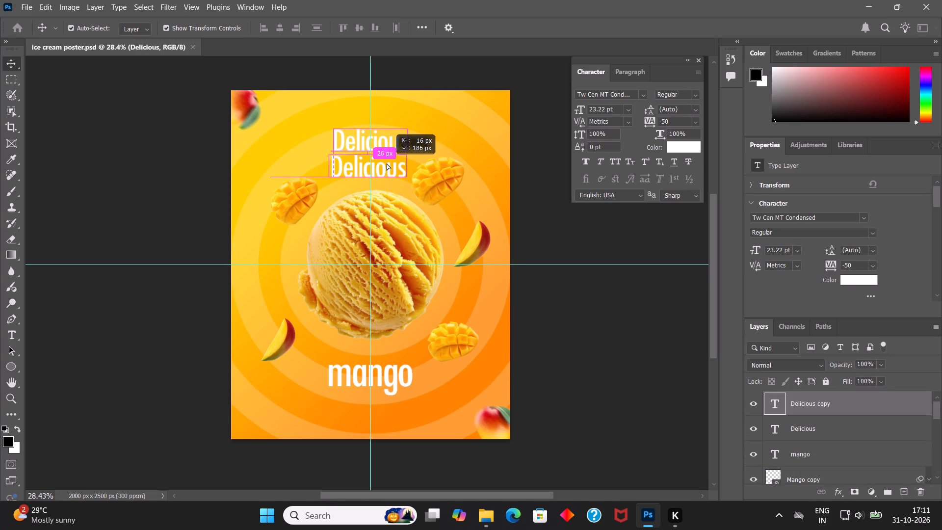
{"action": "left_click_drag", "start_coordinate": [387, 163], "coordinate": [388, 163], "text": "alt"}
{"action": "double_click", "coordinate": [388, 163]}
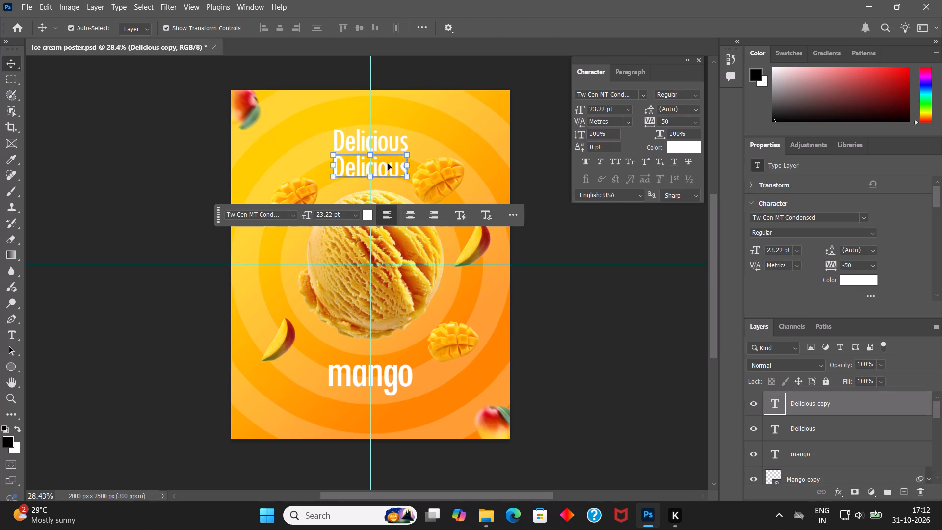
{"action": "type", "text": "Ice Crea"}
{"action": "key", "text": "m"}
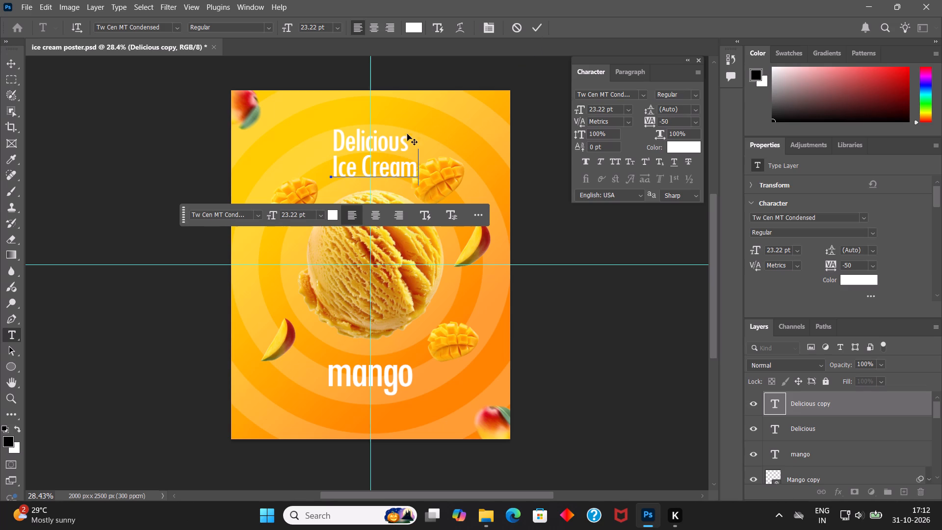
Set the tracking of the whole "Ice Cream" text to 0.
{"action": "triple_click", "coordinate": [401, 169]}
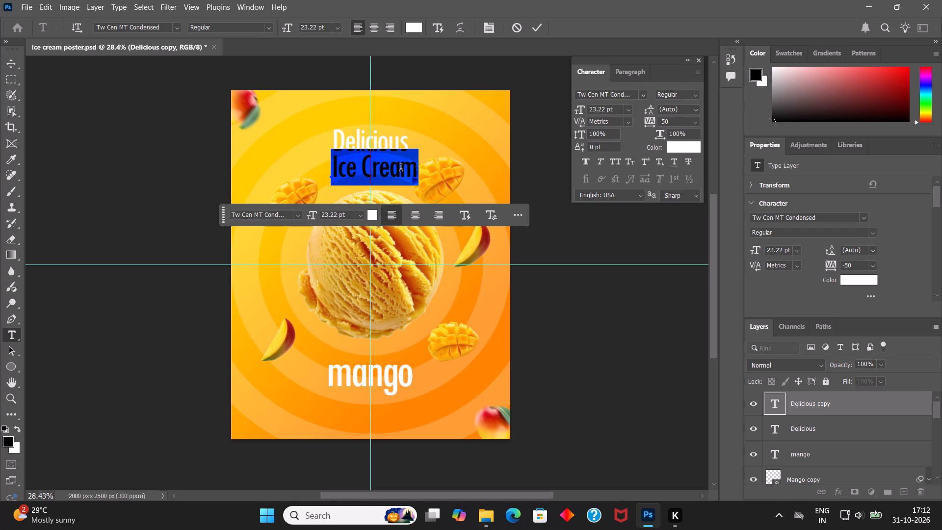
{"action": "left_click_drag", "start_coordinate": [684, 118], "coordinate": [654, 117]}
{"action": "key", "text": "0"}
{"action": "key", "text": "Return"}
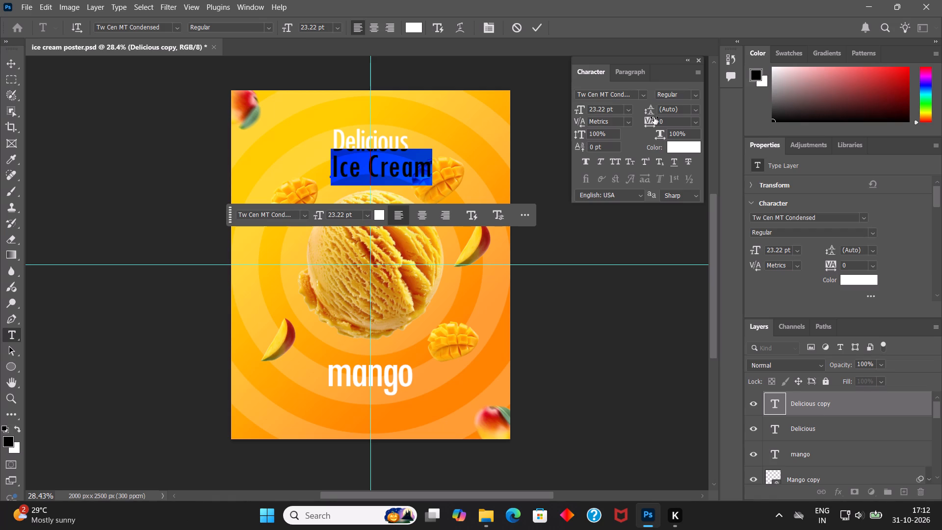
Change the "Ice Cream" text's font to Freestyle Script Regular, finish the text edit and save the poster.
{"action": "left_click", "coordinate": [639, 93]}
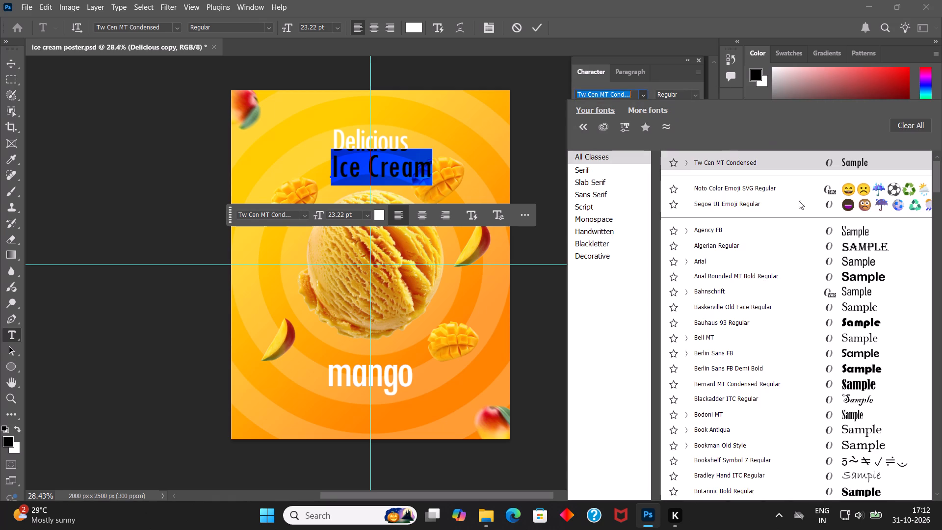
{"action": "scroll", "coordinate": [869, 219], "scroll_direction": "down", "scroll_amount": 6}
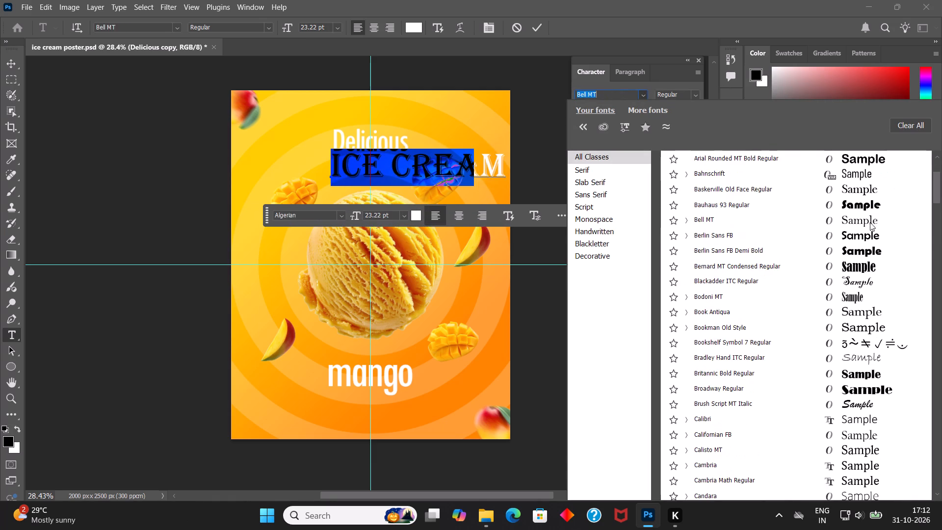
{"action": "scroll", "coordinate": [870, 225], "scroll_direction": "down", "scroll_amount": 5}
{"action": "scroll", "coordinate": [870, 275], "scroll_direction": "down", "scroll_amount": 10}
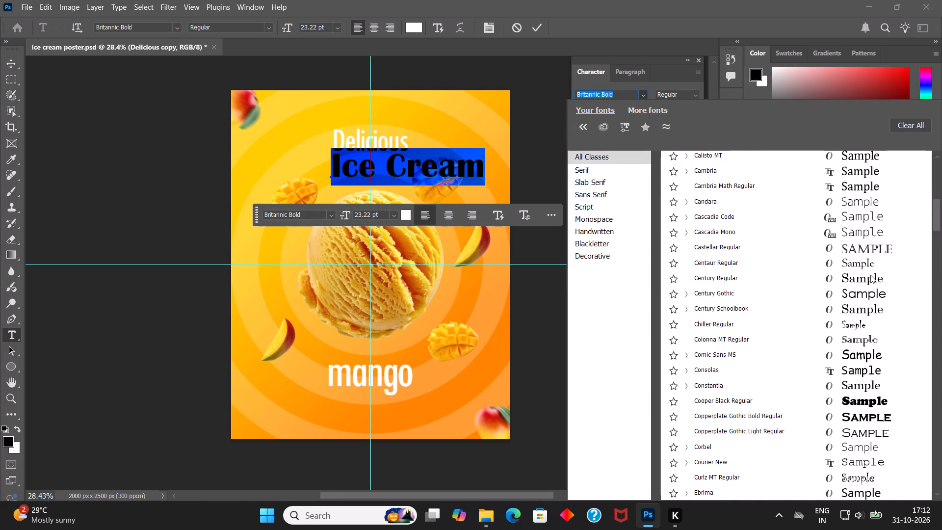
{"action": "scroll", "coordinate": [870, 275], "scroll_direction": "down", "scroll_amount": 8}
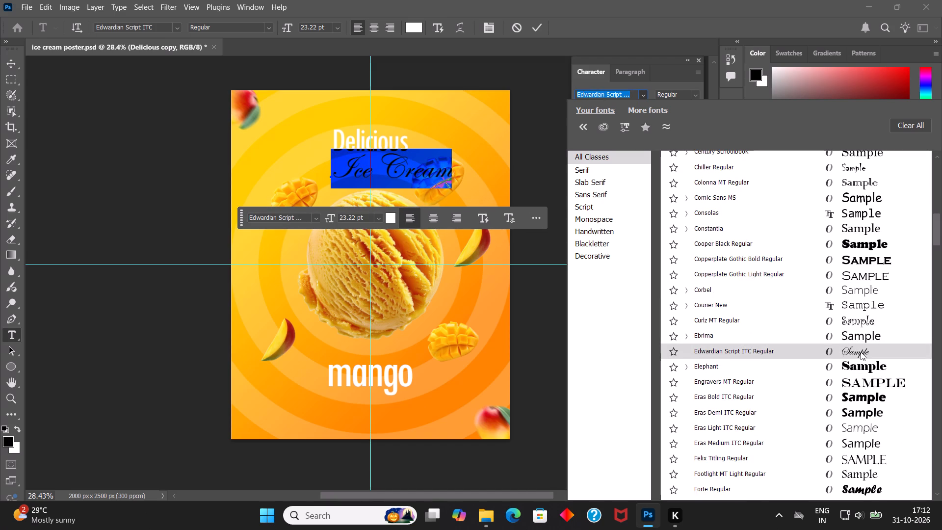
{"action": "scroll", "coordinate": [861, 352], "scroll_direction": "down", "scroll_amount": 4}
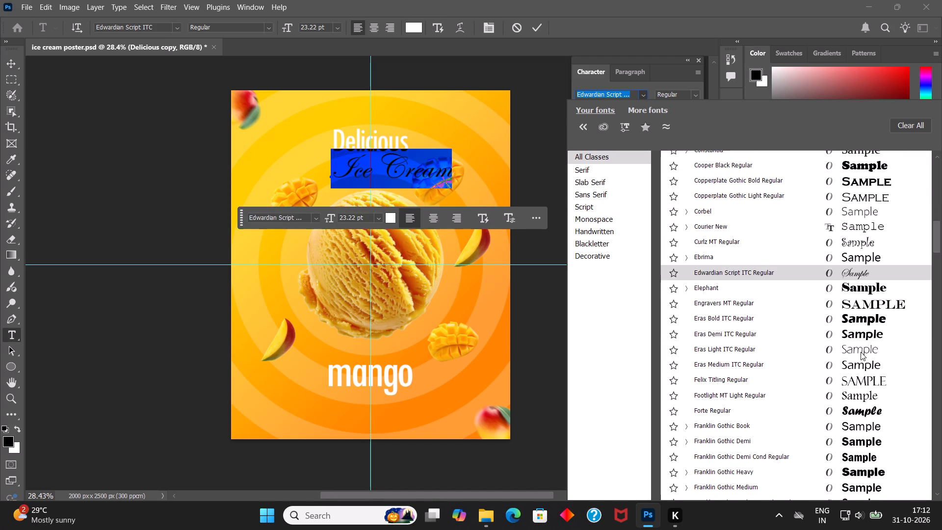
{"action": "scroll", "coordinate": [861, 352], "scroll_direction": "down", "scroll_amount": 2}
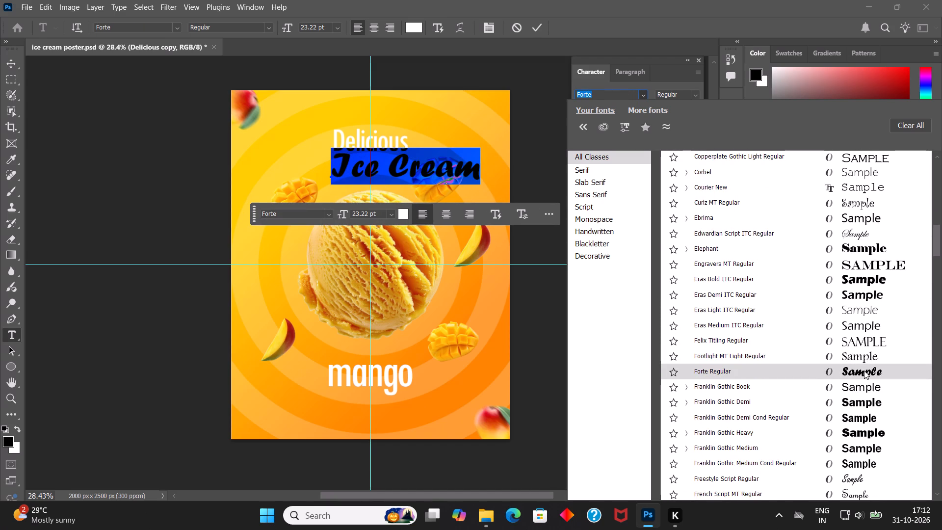
{"action": "scroll", "coordinate": [864, 371], "scroll_direction": "down", "scroll_amount": 4}
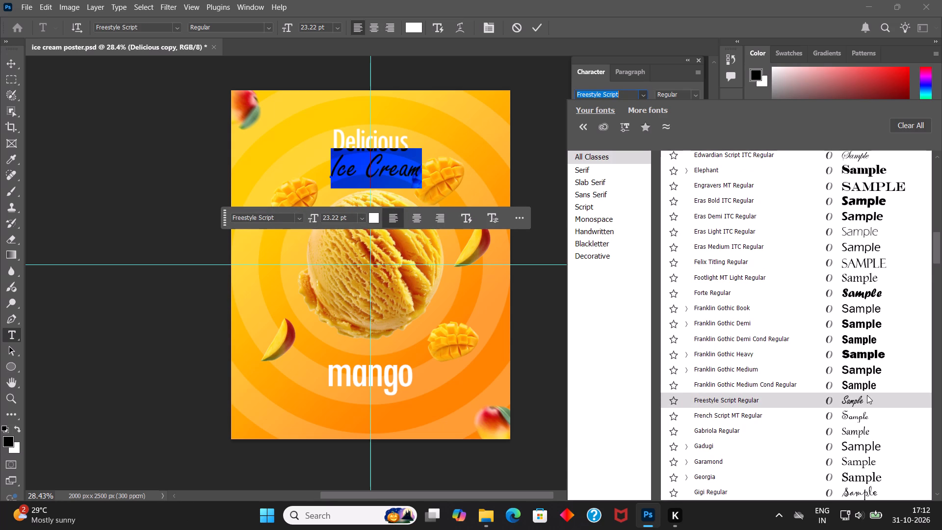
{"action": "left_click", "coordinate": [867, 395]}
{"action": "left_click", "coordinate": [694, 92]}
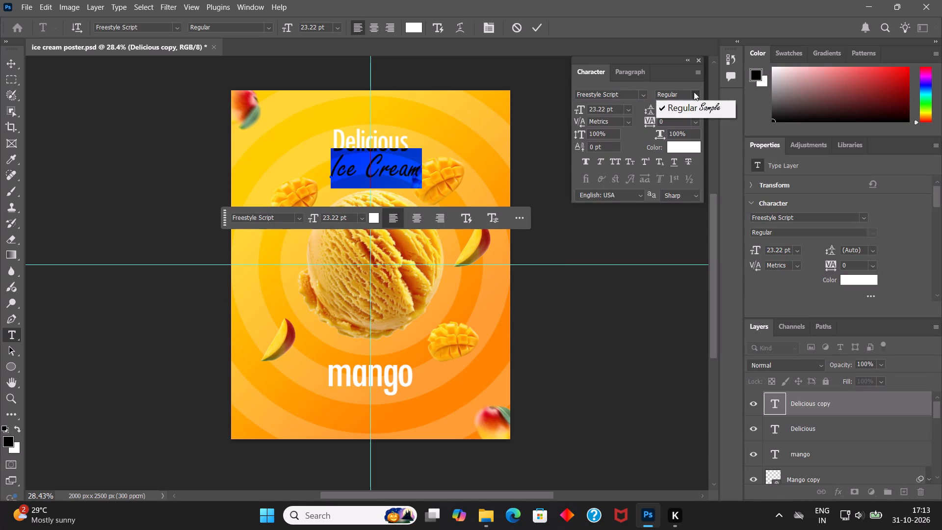
{"action": "left_click", "coordinate": [675, 81]}
{"action": "left_click", "coordinate": [530, 30]}
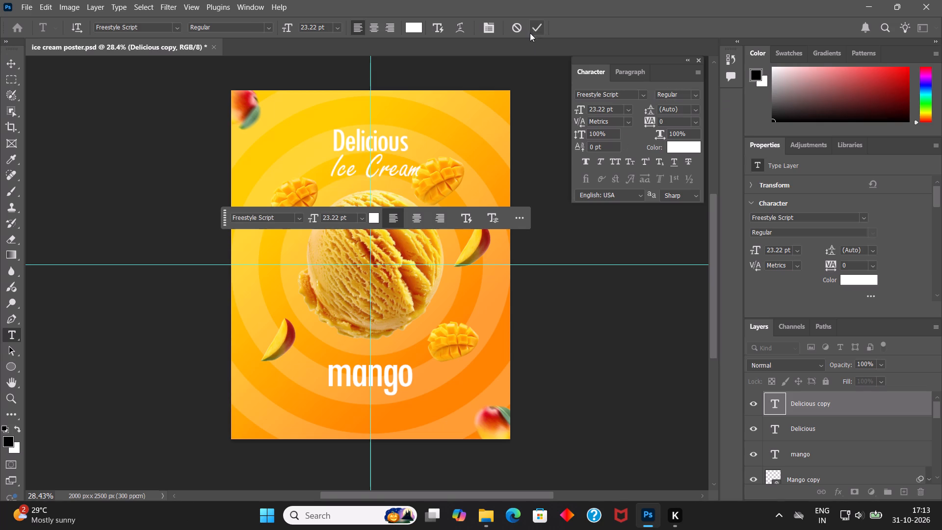
{"action": "left_click", "coordinate": [577, 343]}
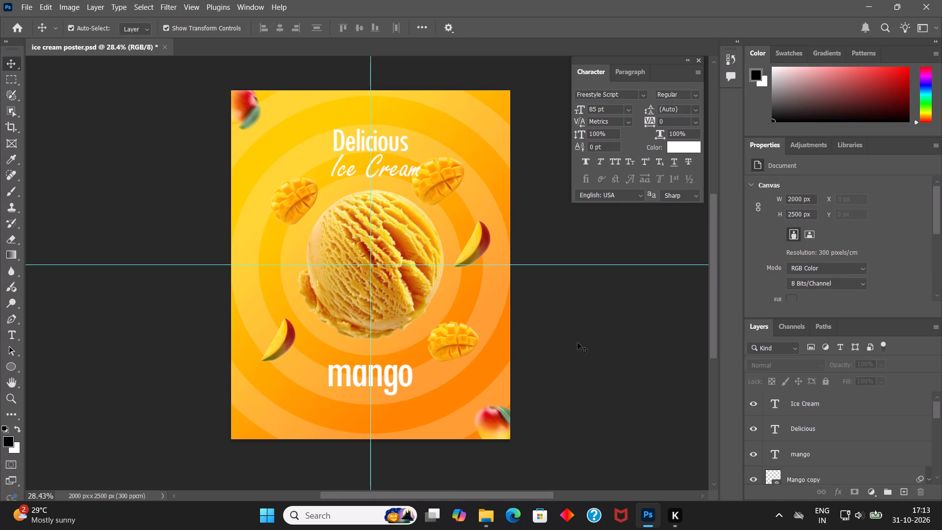
{"action": "key", "text": "ctrl+s"}
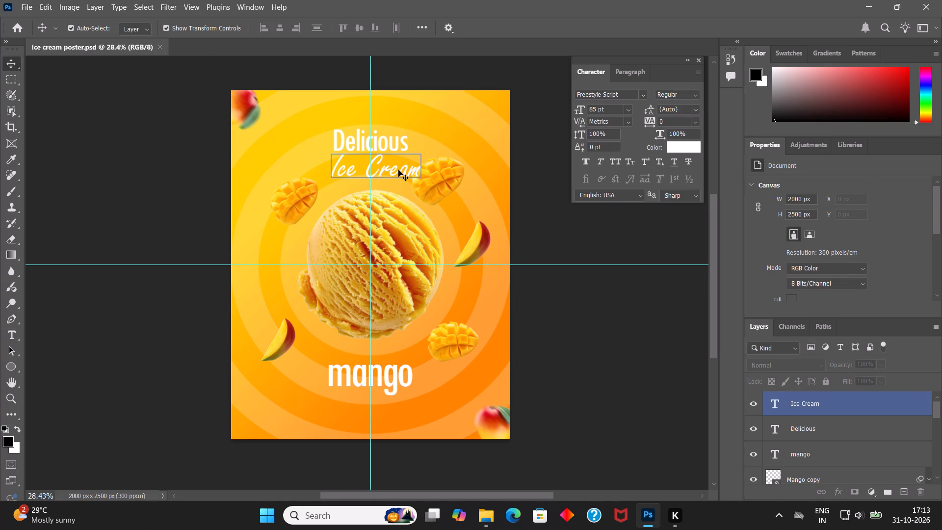
Preview script and decorative fonts on the "Ice Cream" text, browsing the font list down to the Segoe fonts without applying one.
{"action": "left_click", "coordinate": [398, 170]}
{"action": "left_click", "coordinate": [644, 96]}
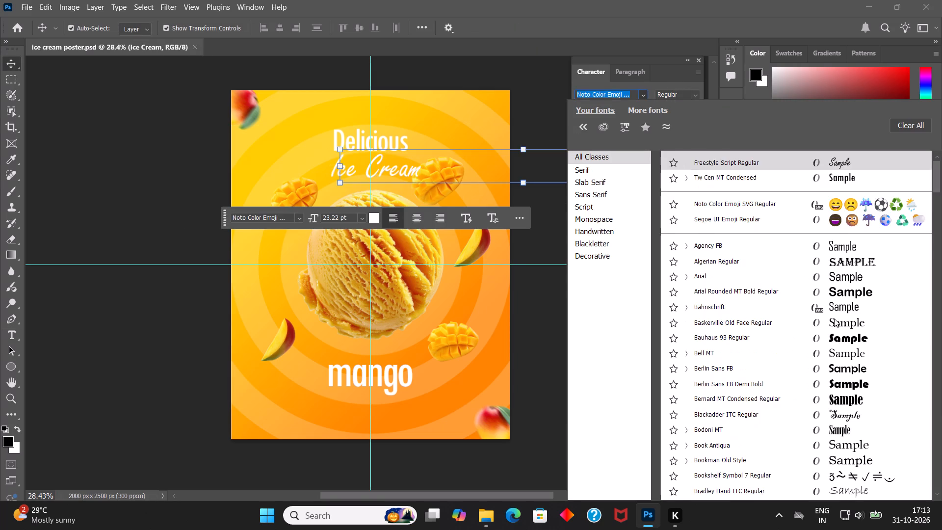
{"action": "scroll", "coordinate": [843, 326], "scroll_direction": "down", "scroll_amount": 20}
{"action": "scroll", "coordinate": [843, 326], "scroll_direction": "down", "scroll_amount": 5}
{"action": "scroll", "coordinate": [853, 324], "scroll_direction": "up", "scroll_amount": 1}
{"action": "scroll", "coordinate": [853, 324], "scroll_direction": "down", "scroll_amount": 8}
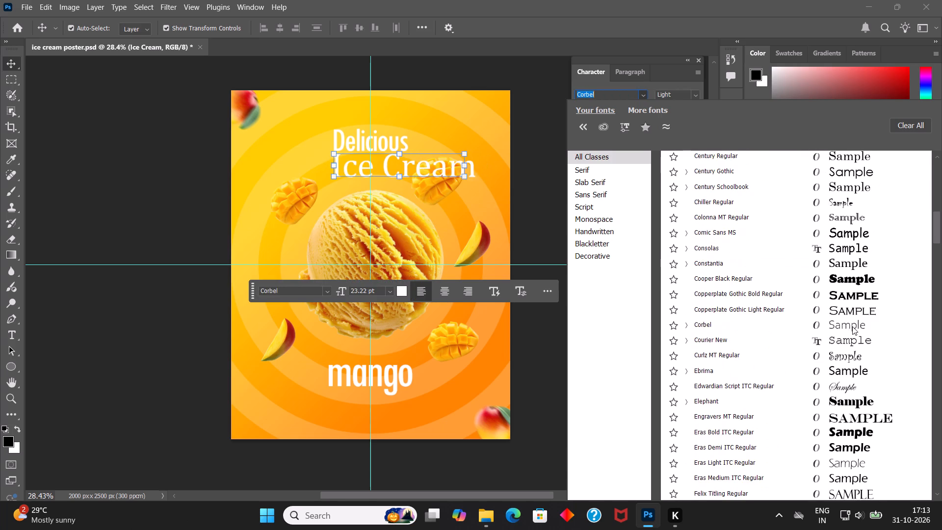
{"action": "scroll", "coordinate": [852, 327], "scroll_direction": "down", "scroll_amount": 2}
{"action": "scroll", "coordinate": [850, 396], "scroll_direction": "down", "scroll_amount": 11}
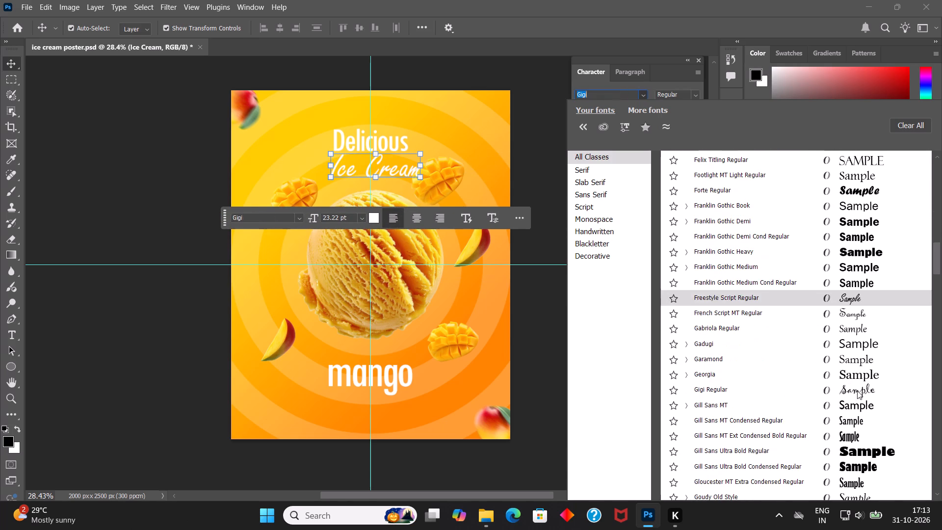
{"action": "scroll", "coordinate": [866, 384], "scroll_direction": "down", "scroll_amount": 5}
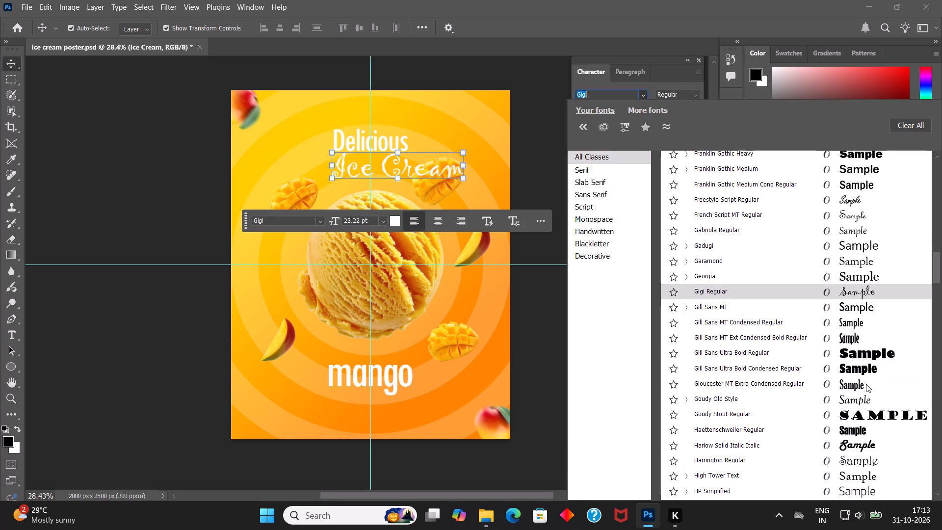
{"action": "scroll", "coordinate": [876, 377], "scroll_direction": "down", "scroll_amount": 5}
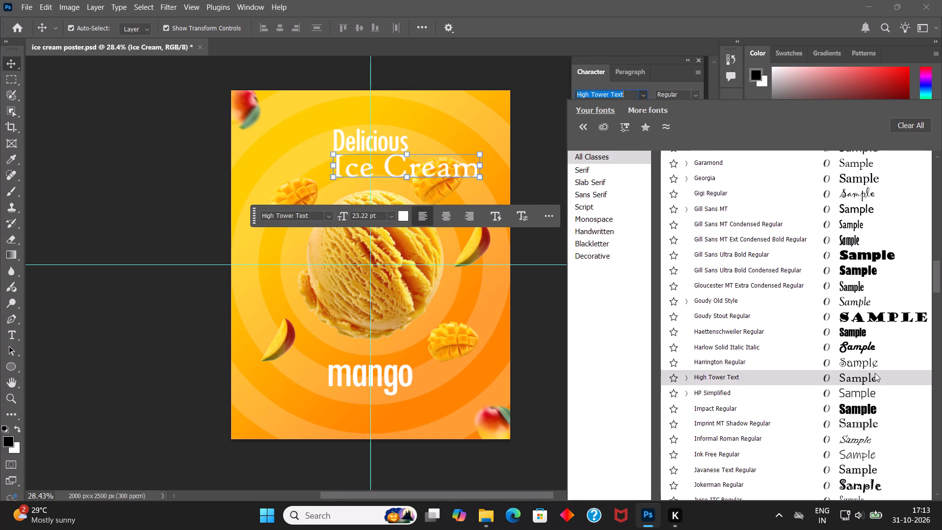
{"action": "scroll", "coordinate": [871, 343], "scroll_direction": "down", "scroll_amount": 5}
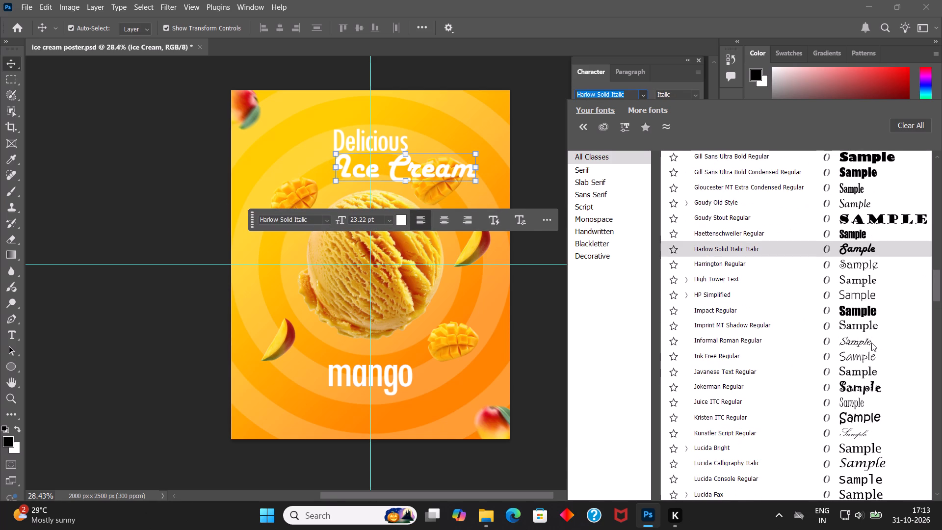
{"action": "scroll", "coordinate": [865, 399], "scroll_direction": "down", "scroll_amount": 4}
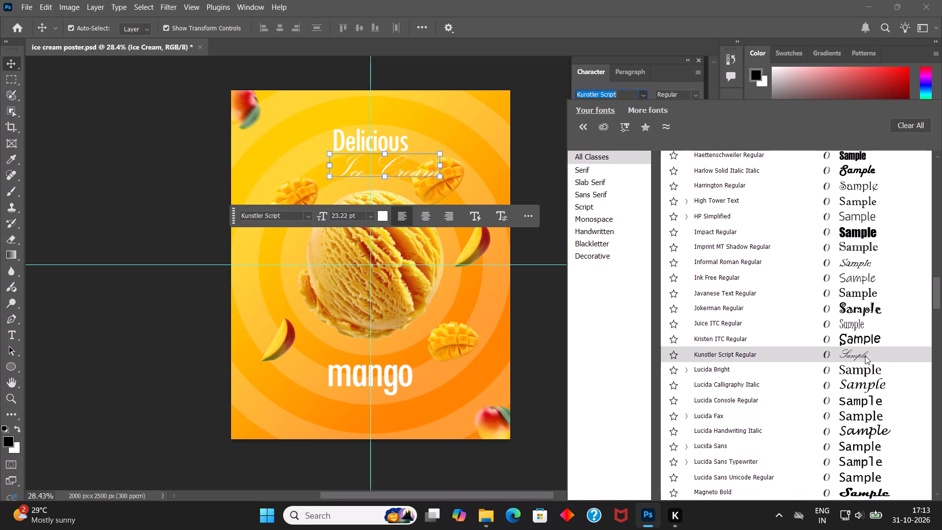
{"action": "scroll", "coordinate": [903, 333], "scroll_direction": "down", "scroll_amount": 3}
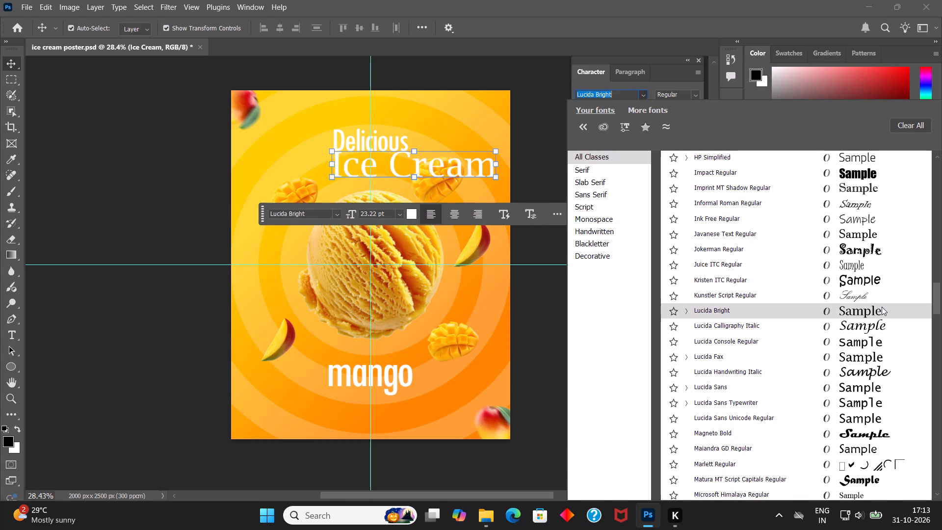
{"action": "scroll", "coordinate": [885, 364], "scroll_direction": "down", "scroll_amount": 12}
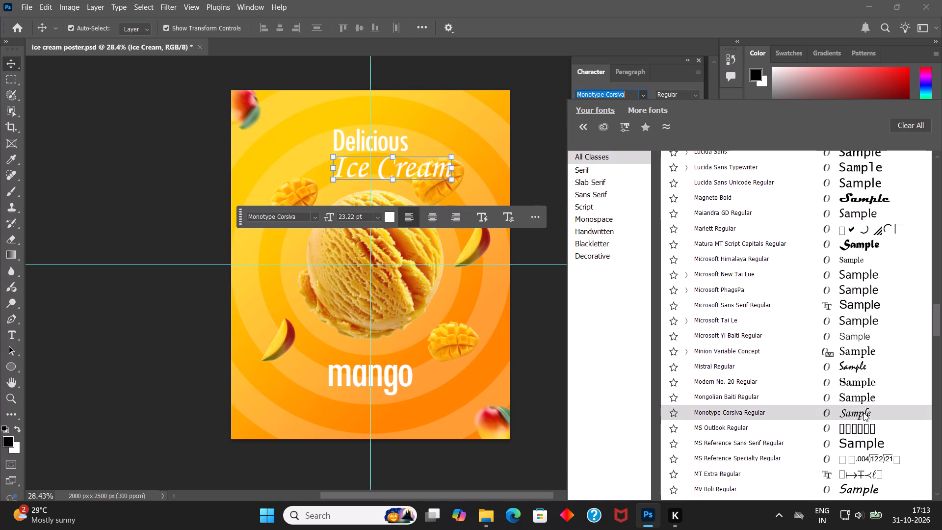
{"action": "scroll", "coordinate": [863, 412], "scroll_direction": "down", "scroll_amount": 5}
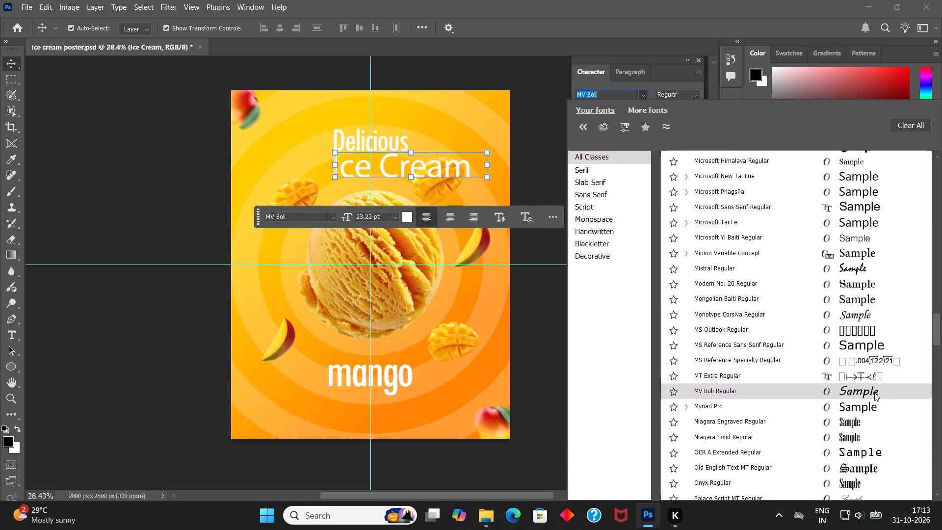
{"action": "scroll", "coordinate": [873, 392], "scroll_direction": "down", "scroll_amount": 5}
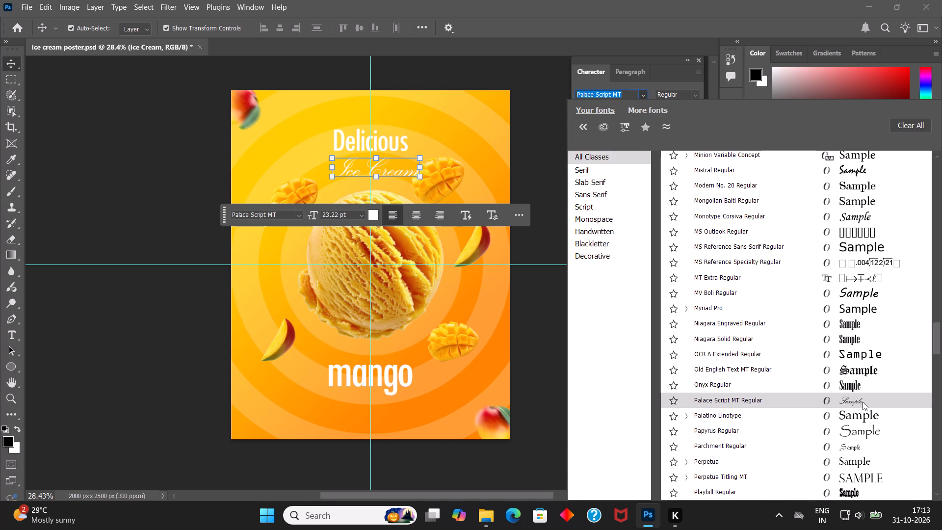
{"action": "scroll", "coordinate": [900, 347], "scroll_direction": "down", "scroll_amount": 5}
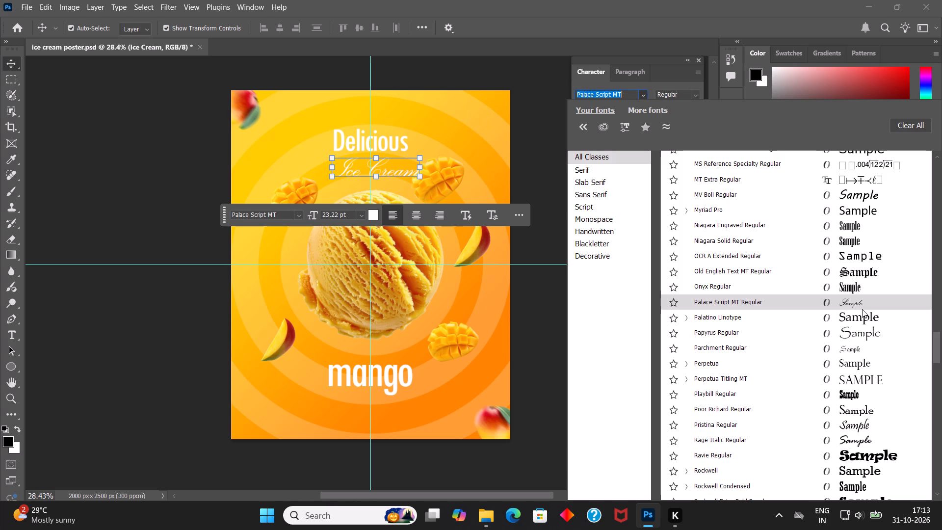
{"action": "scroll", "coordinate": [863, 323], "scroll_direction": "down", "scroll_amount": 3}
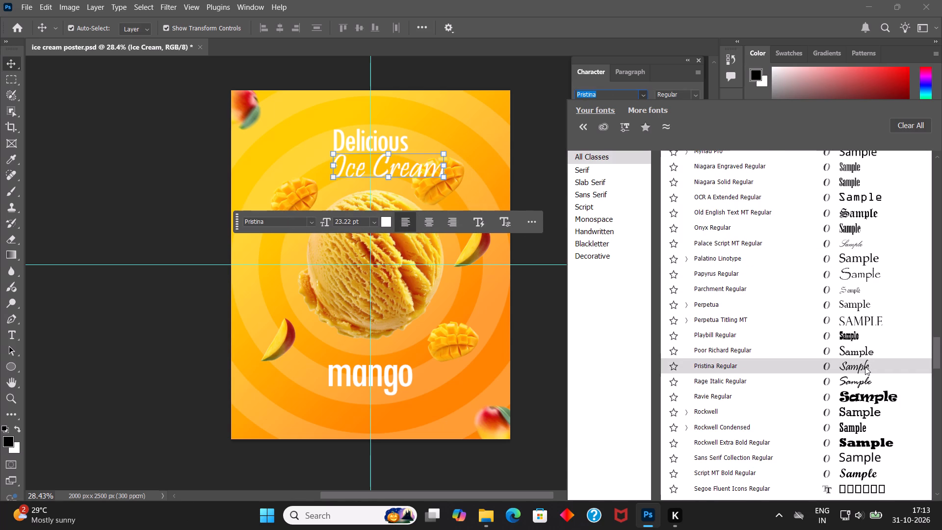
{"action": "scroll", "coordinate": [865, 367], "scroll_direction": "down", "scroll_amount": 4}
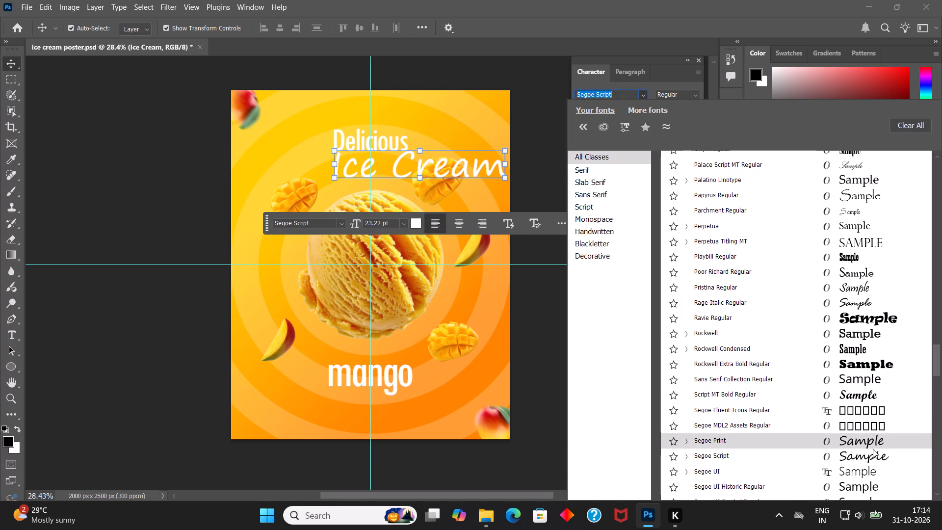
{"action": "left_click", "coordinate": [698, 7]}
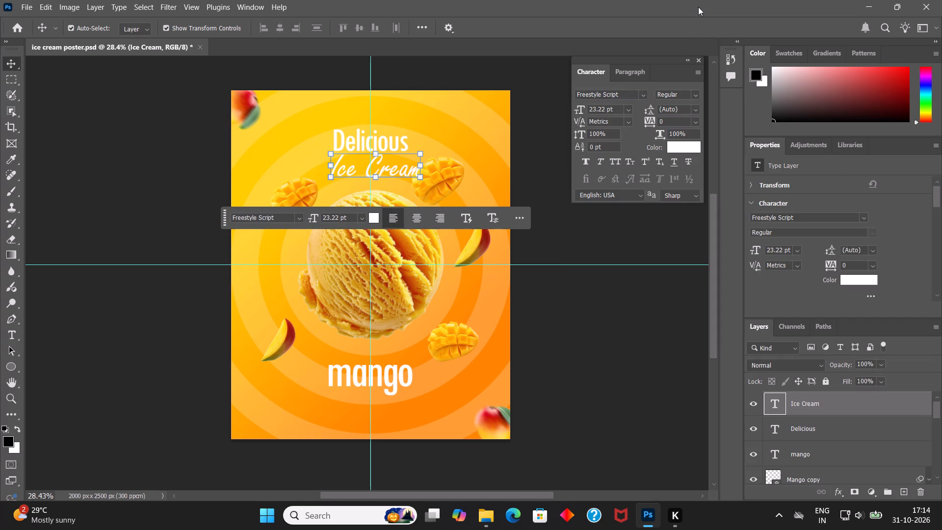
Enlarge the "Ice Cream" text proportionally to about 38 pt, keeping its upper-left corner in place beneath "Delicious".
{"action": "left_click_drag", "start_coordinate": [421, 178], "coordinate": [425, 181]}
{"action": "key", "text": "ctrl+z"}
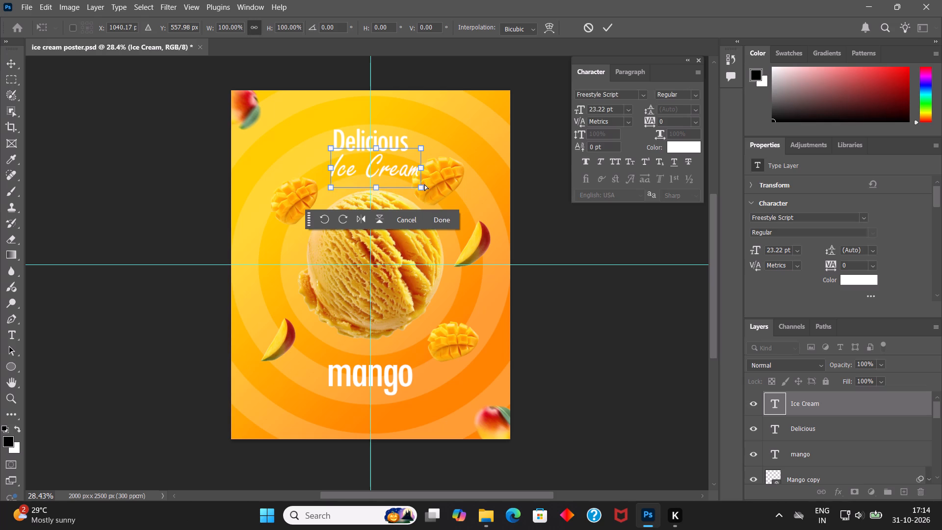
{"action": "left_click", "coordinate": [423, 189]}
{"action": "left_click_drag", "start_coordinate": [423, 189], "coordinate": [469, 214]}
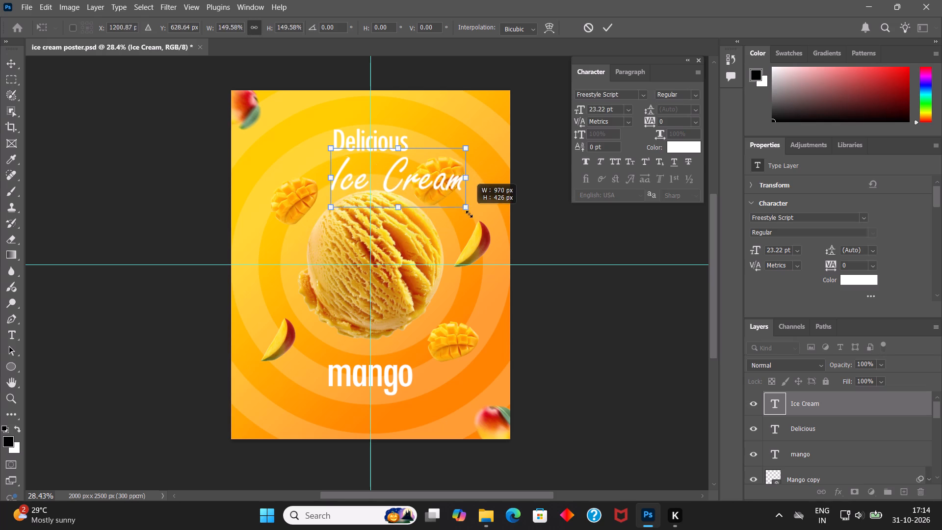
{"action": "left_click_drag", "start_coordinate": [469, 214], "coordinate": [470, 215]}
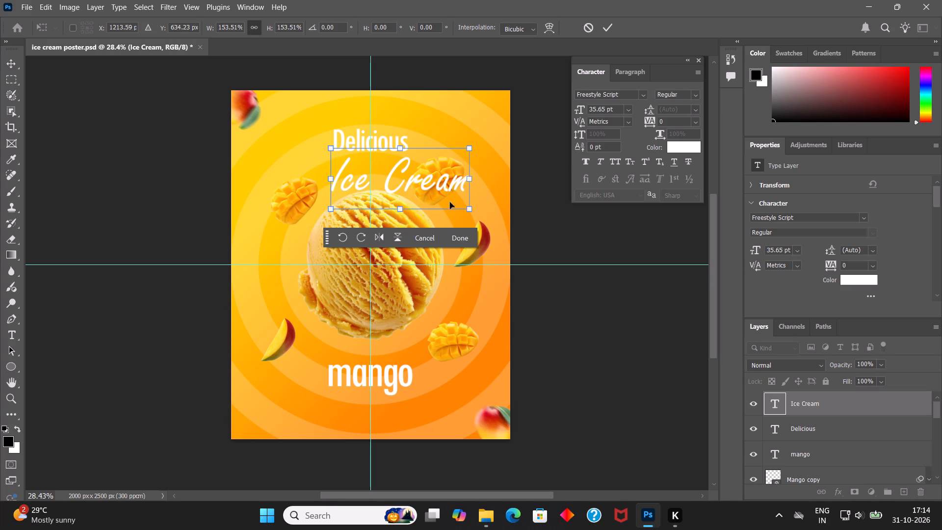
{"action": "left_click_drag", "start_coordinate": [468, 210], "coordinate": [477, 216]}
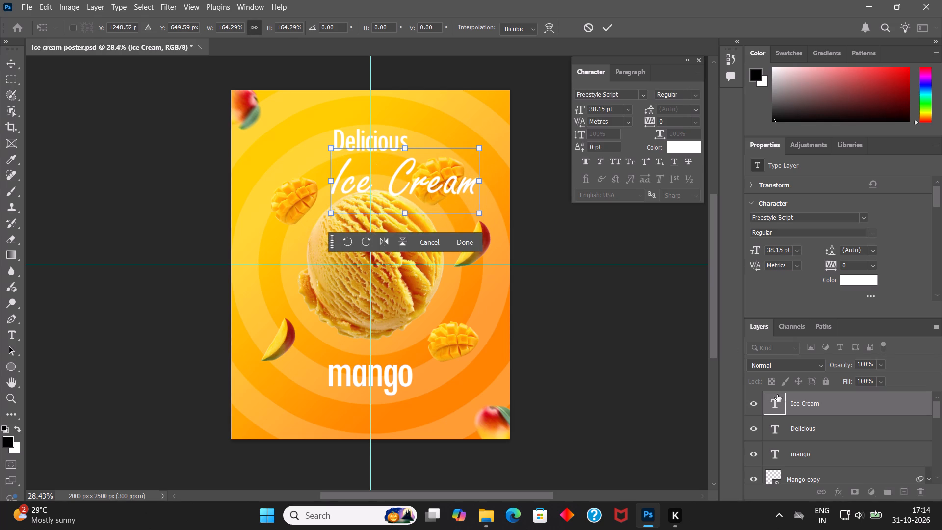
Centre the "Ice Cream" text horizontally against Layer 0 and save the poster.
{"action": "scroll", "coordinate": [830, 436], "scroll_direction": "down", "scroll_amount": 16}
{"action": "left_click", "coordinate": [814, 467], "text": "ctrl"}
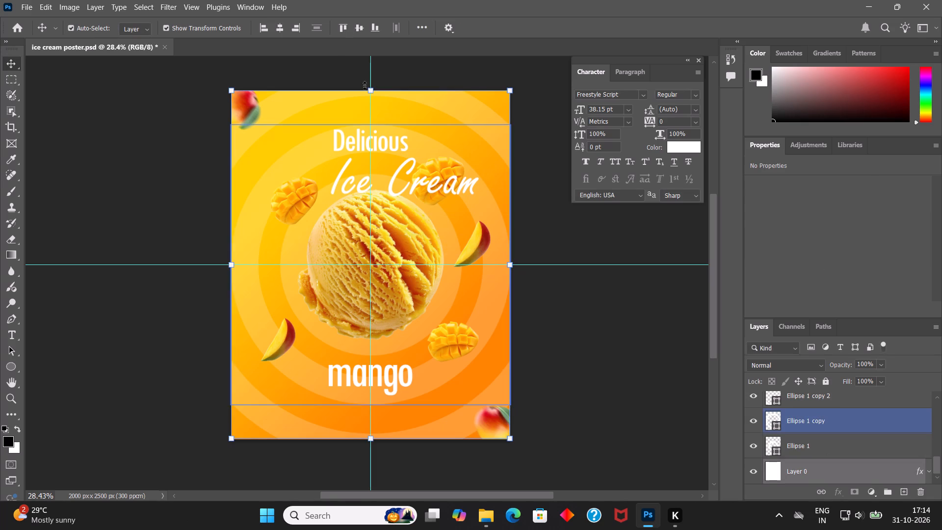
{"action": "left_click", "coordinate": [281, 30]}
{"action": "left_click", "coordinate": [586, 340]}
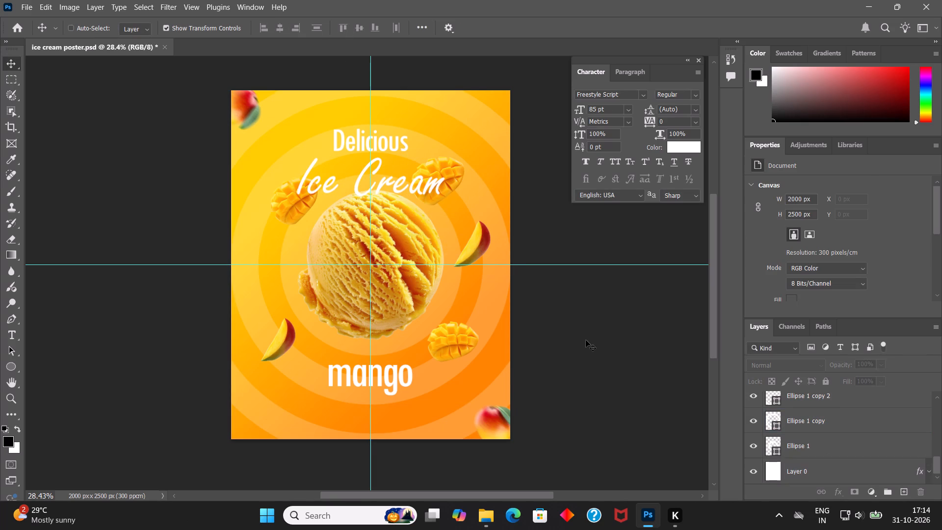
{"action": "key", "text": "ctrl+s"}
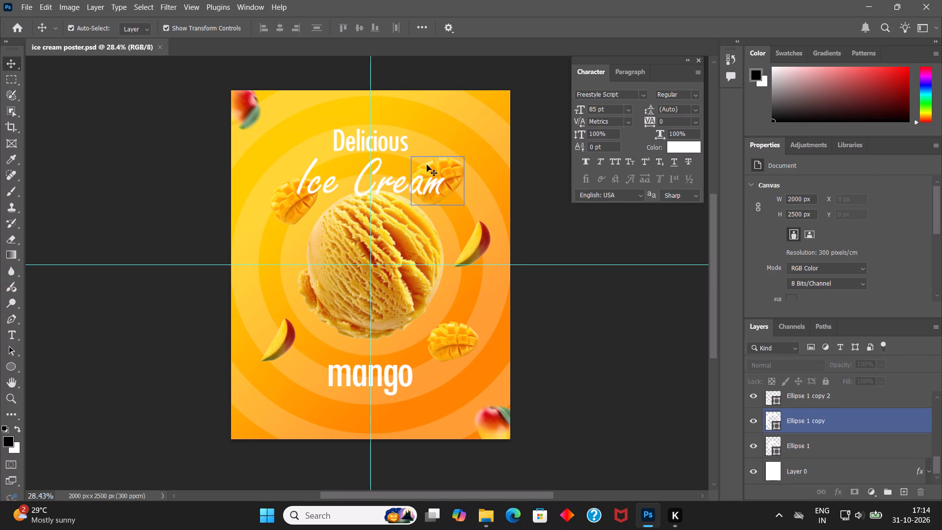
Shrink the "Ice Cream" text to about 36 pt, recentre it on the vertical guide slightly lower and save the poster.
{"action": "left_click", "coordinate": [392, 181]}
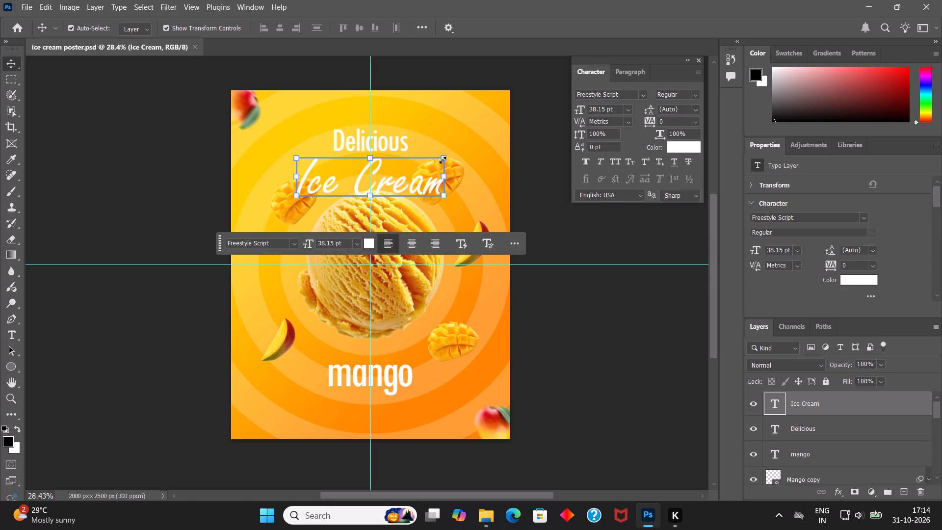
{"action": "left_click", "coordinate": [443, 160]}
{"action": "left_click_drag", "start_coordinate": [445, 150], "coordinate": [439, 159]}
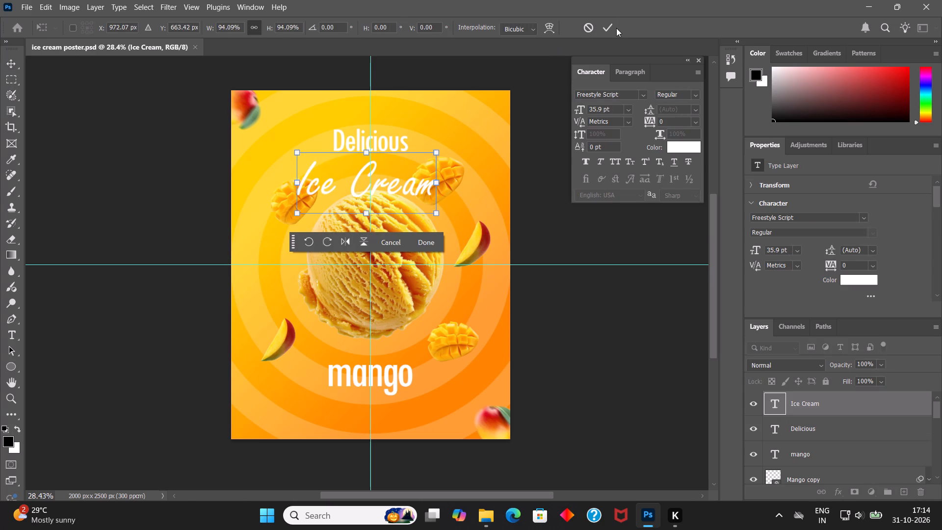
{"action": "left_click", "coordinate": [613, 28]}
{"action": "left_click", "coordinate": [396, 176]}
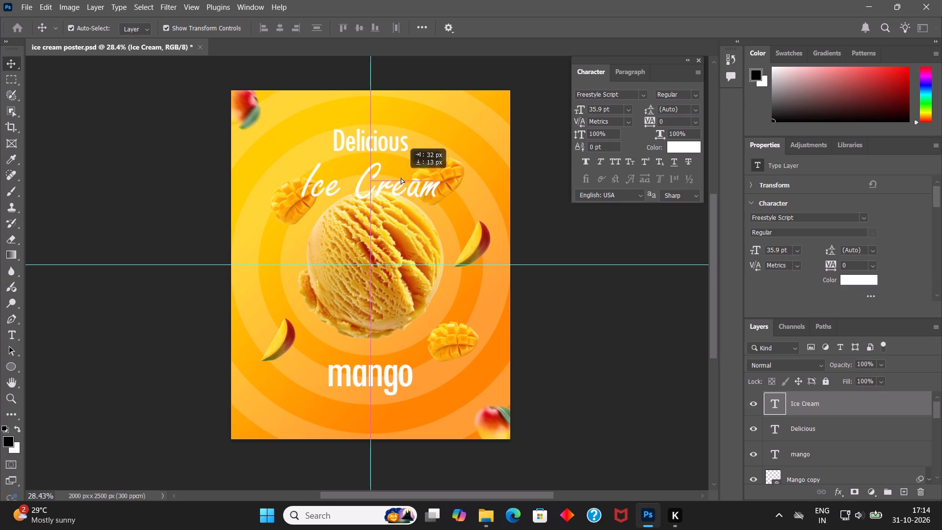
{"action": "left_click", "coordinate": [569, 315]}
{"action": "key", "text": "ctrl+s"}
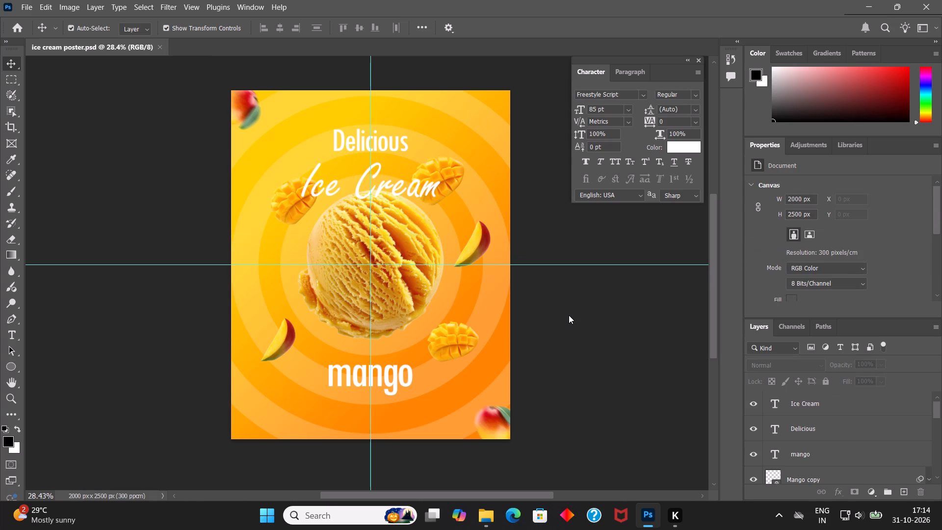
Recolour the whole "Ice Cream" text to dark red #b93026, finish the text edit and save the poster.
{"action": "double_click", "coordinate": [415, 185]}
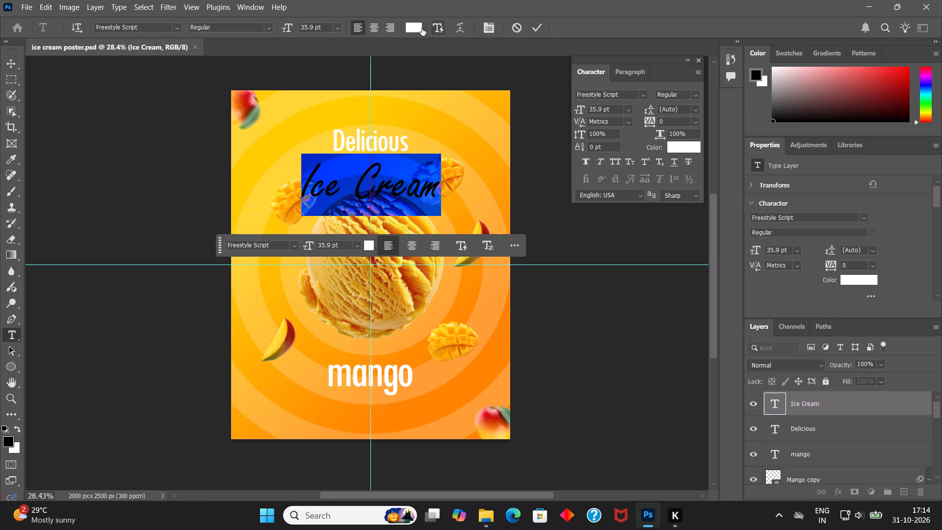
{"action": "left_click", "coordinate": [415, 28]}
{"action": "left_click_drag", "start_coordinate": [135, 268], "coordinate": [361, 223]}
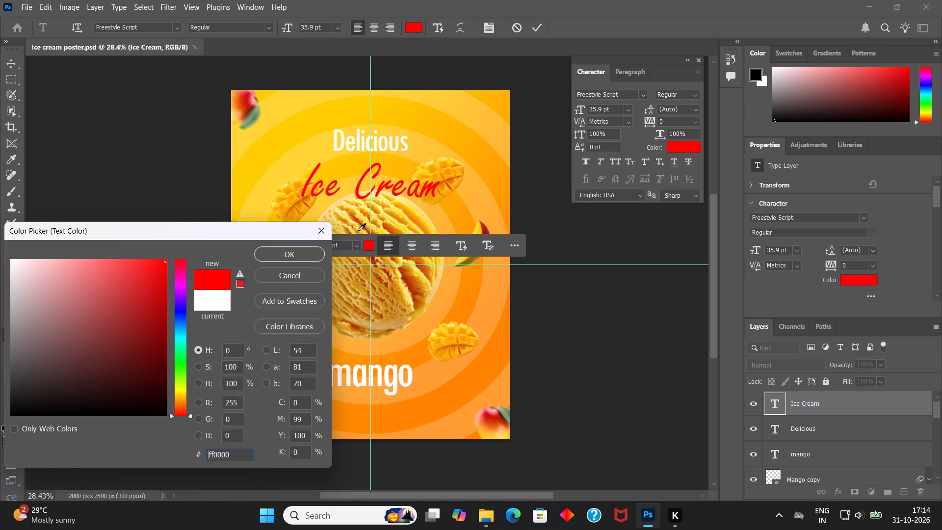
{"action": "left_click", "coordinate": [488, 231]}
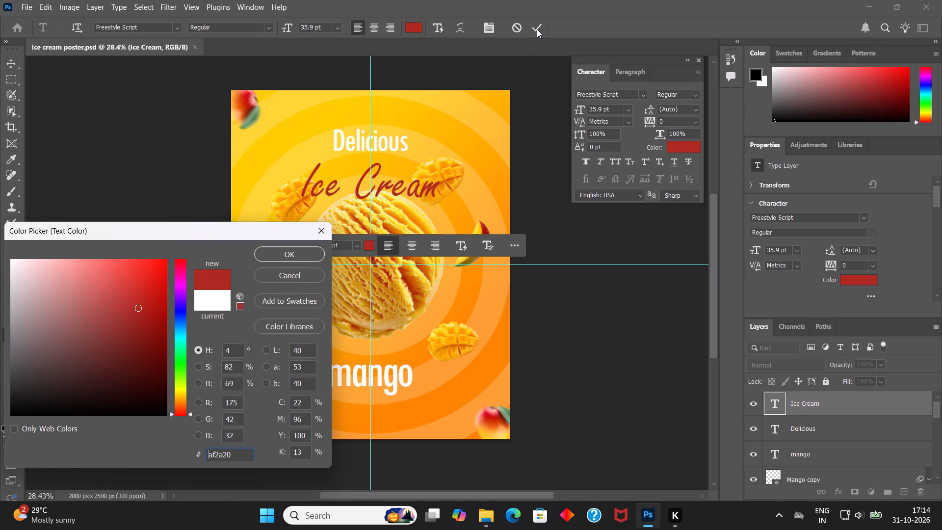
{"action": "left_click", "coordinate": [538, 29]}
{"action": "left_click", "coordinate": [135, 302]}
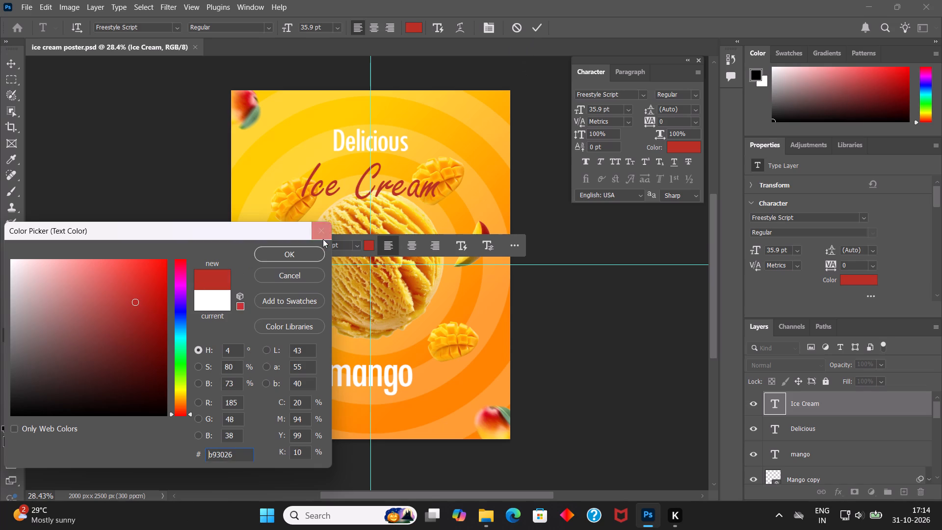
{"action": "left_click", "coordinate": [303, 257]}
{"action": "left_click", "coordinate": [540, 25]}
{"action": "left_click", "coordinate": [644, 365]}
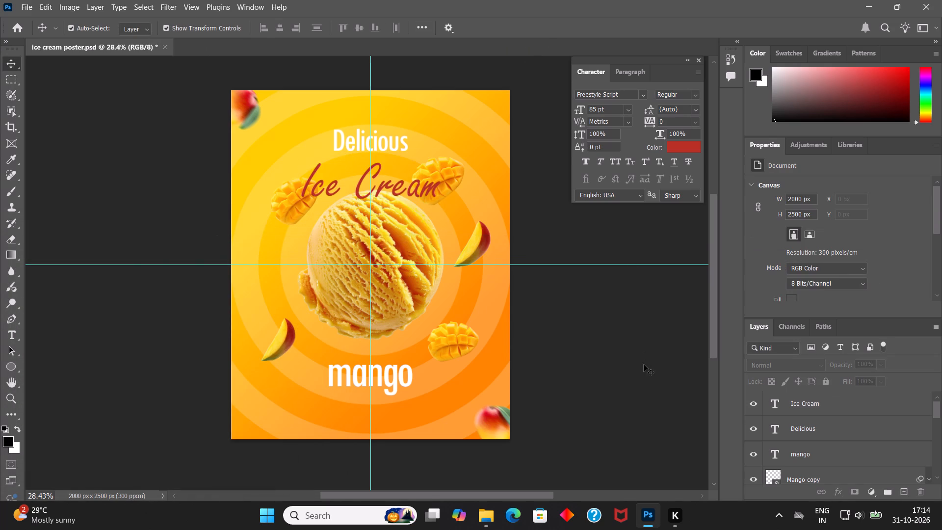
{"action": "key", "text": "ctrl+s"}
Move the "Ice Cream" text up about 160 px so it overlaps the lower part of "Delicious".
{"action": "left_click_drag", "start_coordinate": [396, 186], "coordinate": [400, 162]}
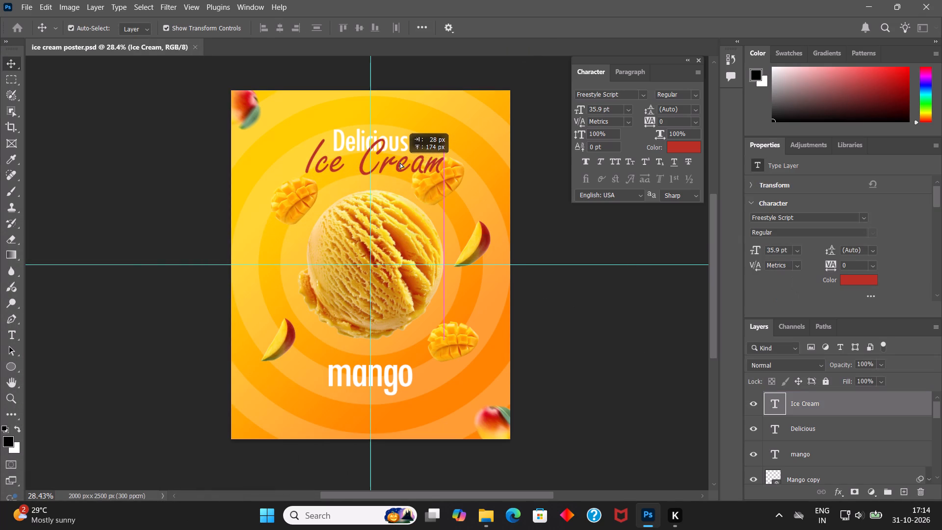
{"action": "left_click_drag", "start_coordinate": [400, 162], "coordinate": [404, 165]}
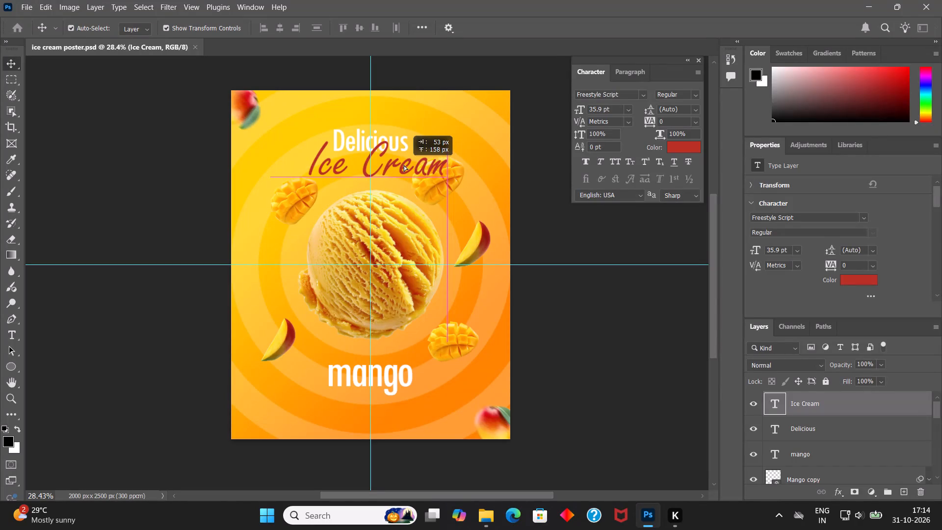
{"action": "left_click_drag", "start_coordinate": [404, 165], "coordinate": [395, 165]}
Centre the raised "Ice Cream" text horizontally against Layer 0 and save the poster.
{"action": "scroll", "coordinate": [868, 452], "scroll_direction": "down", "scroll_amount": 16}
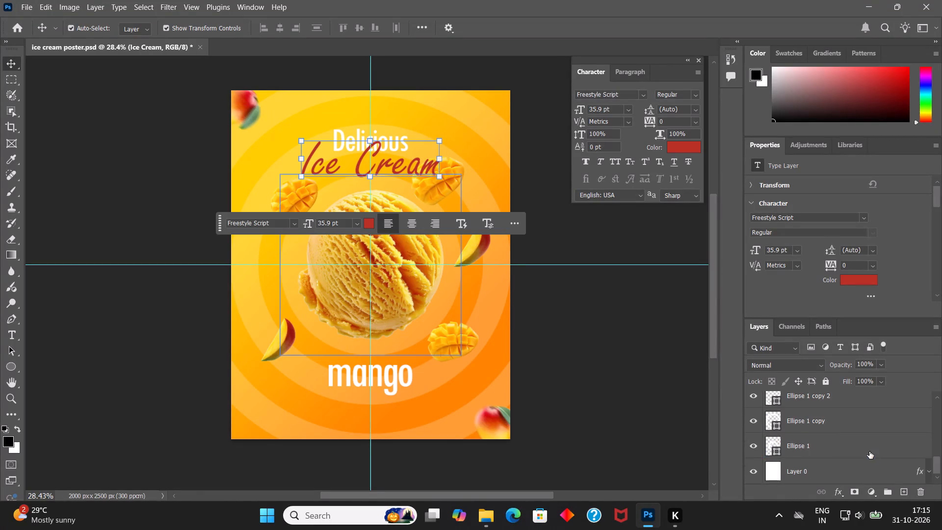
{"action": "left_click", "coordinate": [825, 473], "text": "ctrl"}
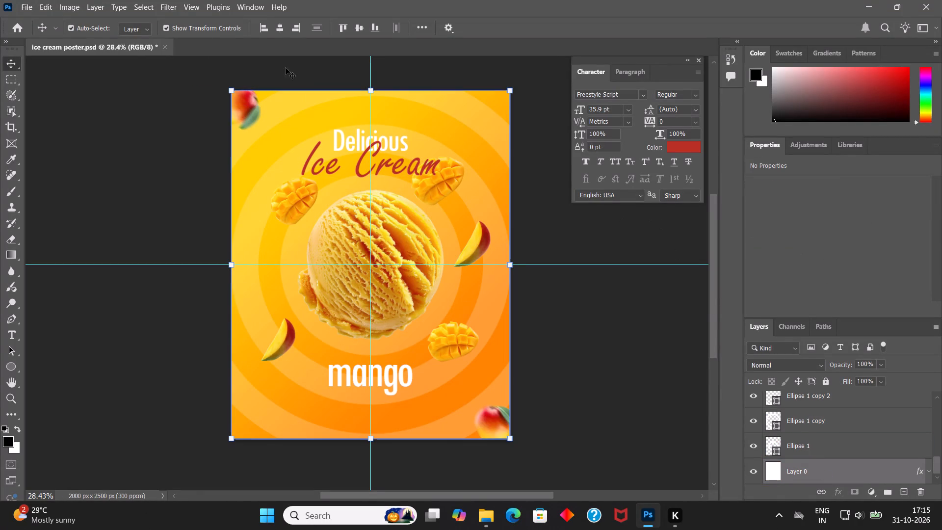
{"action": "left_click", "coordinate": [280, 26]}
{"action": "left_click", "coordinate": [280, 29]}
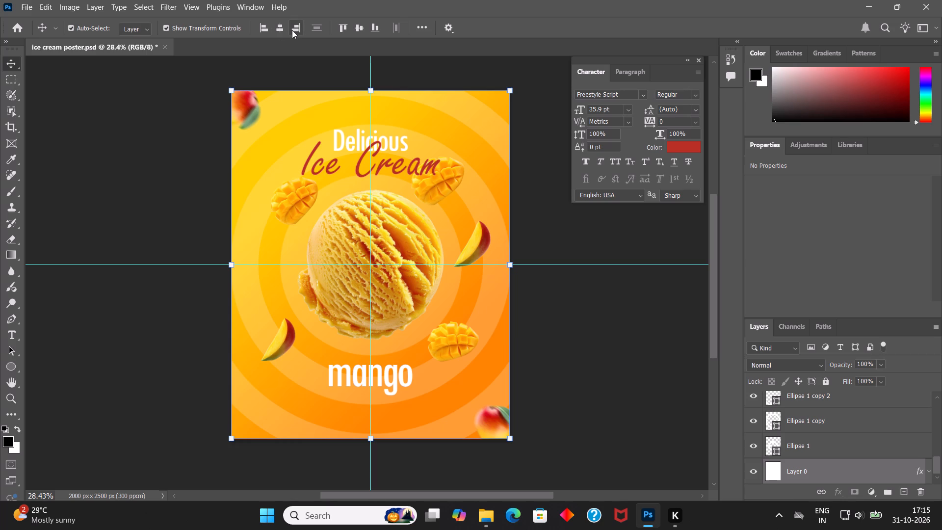
{"action": "left_click", "coordinate": [292, 30]}
{"action": "left_click", "coordinate": [284, 30]}
{"action": "left_click", "coordinate": [569, 344]}
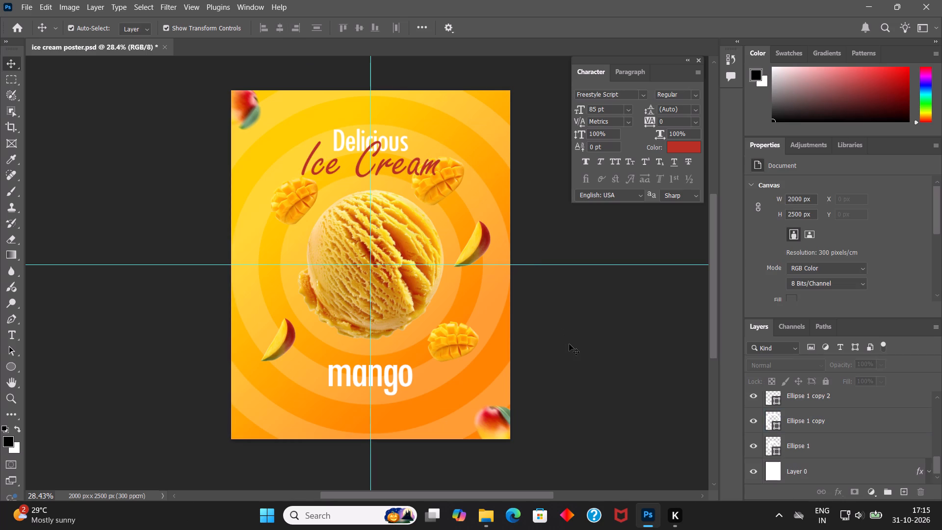
{"action": "key", "text": "ctrl+s"}
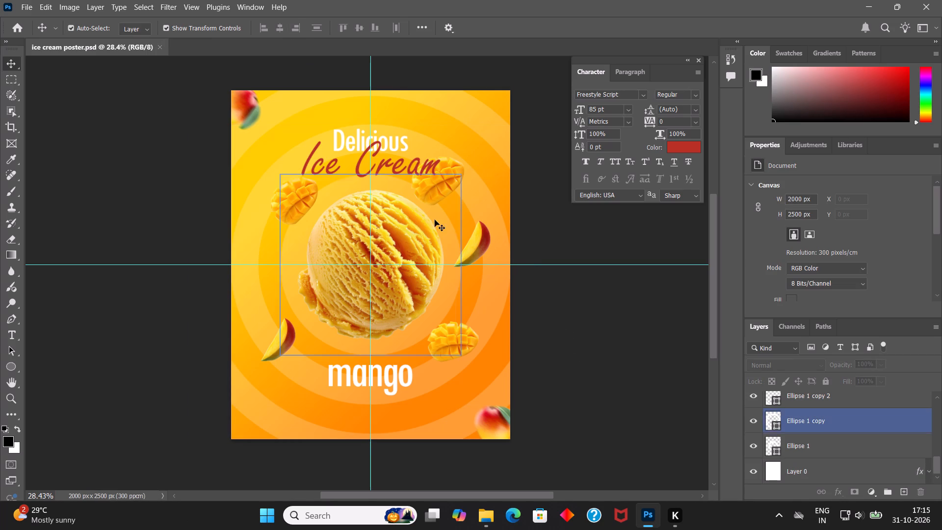
Tighten the tracking of the "Ice Cream" text to -20.
{"action": "left_click", "coordinate": [427, 172]}
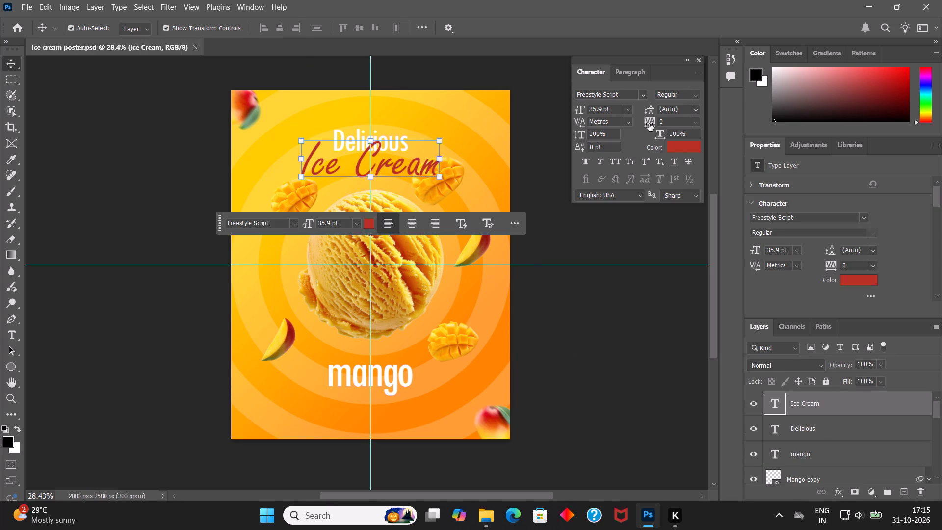
{"action": "left_click", "coordinate": [652, 123]}
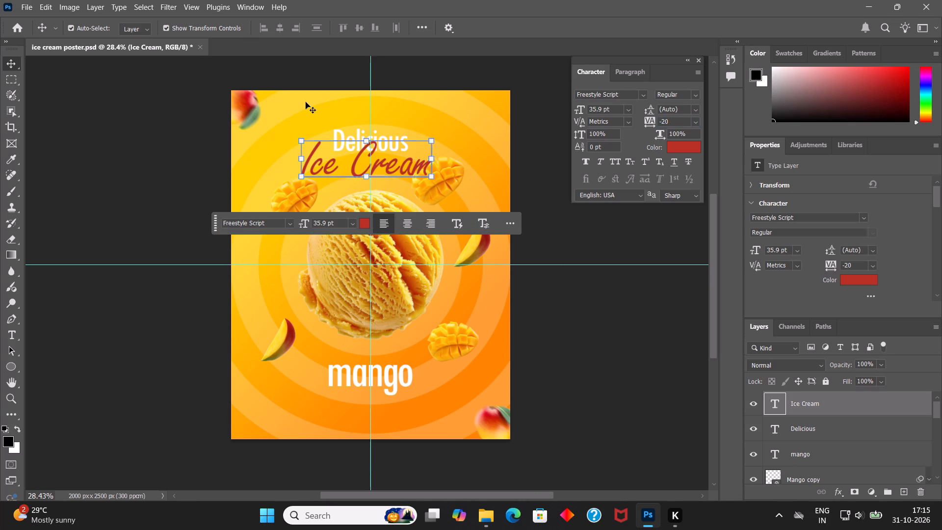
Recentre the tightened "Ice Cream" text horizontally against Layer 0 and save the poster.
{"action": "left_click", "coordinate": [819, 398]}
{"action": "scroll", "coordinate": [819, 398], "scroll_direction": "down", "scroll_amount": 13}
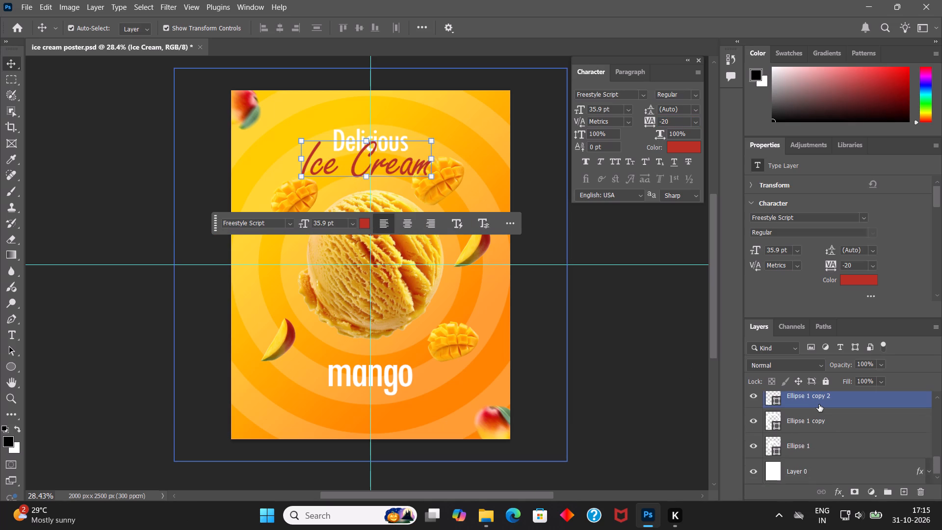
{"action": "scroll", "coordinate": [819, 404], "scroll_direction": "down", "scroll_amount": 12}
{"action": "left_click", "coordinate": [808, 476], "text": "ctrl"}
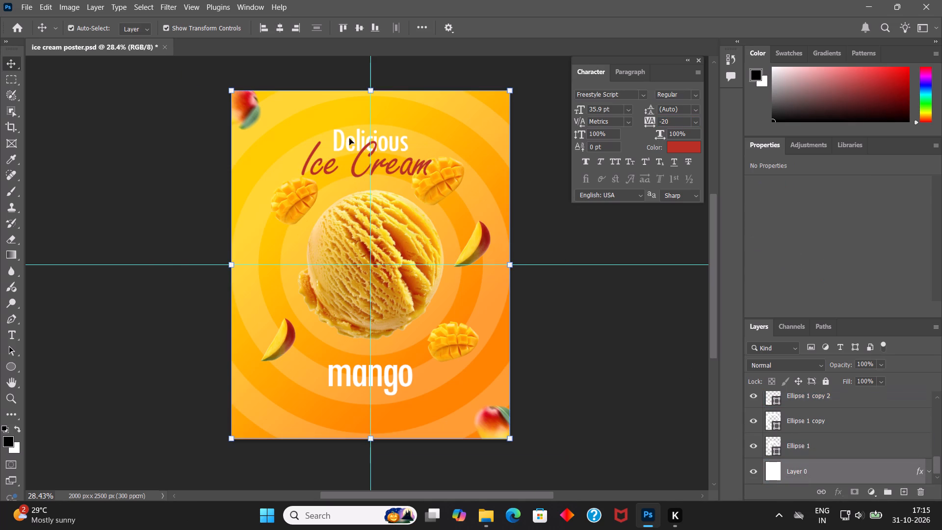
{"action": "left_click", "coordinate": [279, 27]}
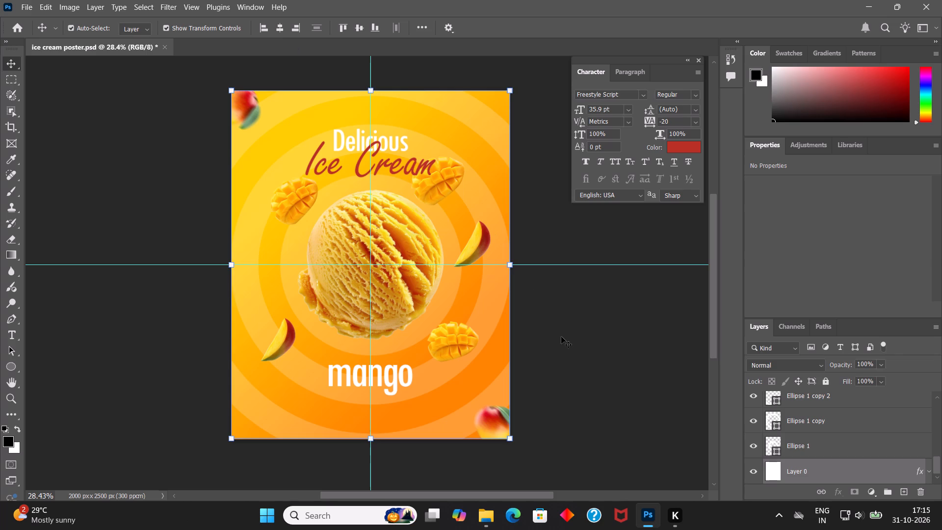
{"action": "left_click", "coordinate": [561, 337]}
{"action": "key", "text": "ctrl+s"}
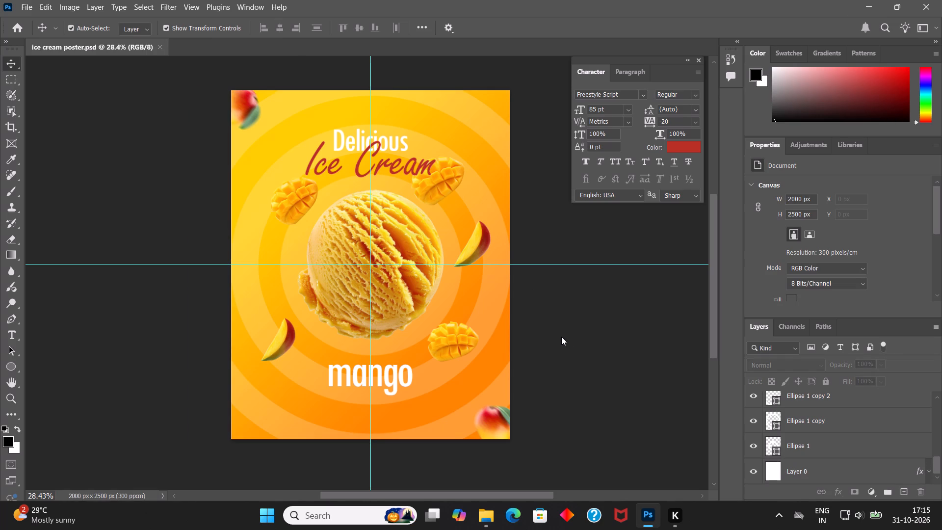
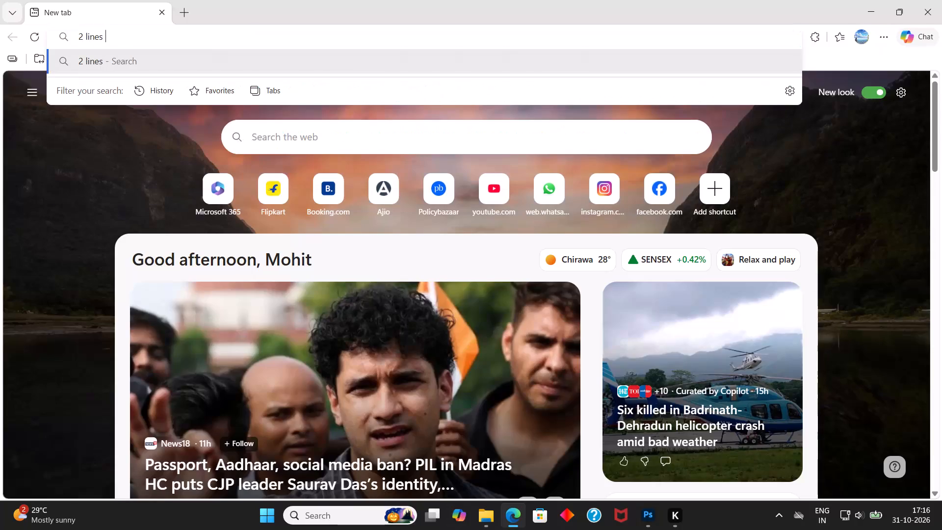
{"action": "type", "text": "poster design of mango ice cream"}
{"action": "key", "text": "Return"}
{"action": "right_click", "coordinate": [595, 0]}
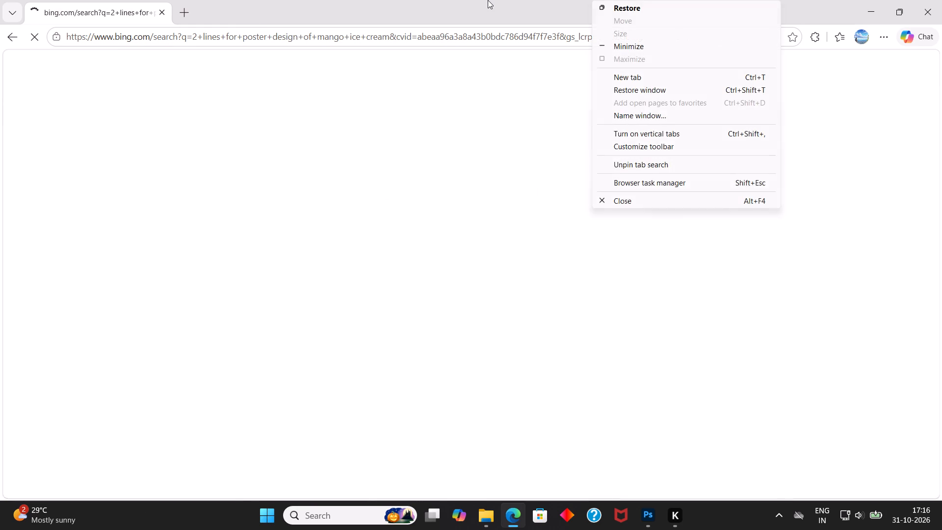
{"action": "left_click", "coordinate": [488, 0]}
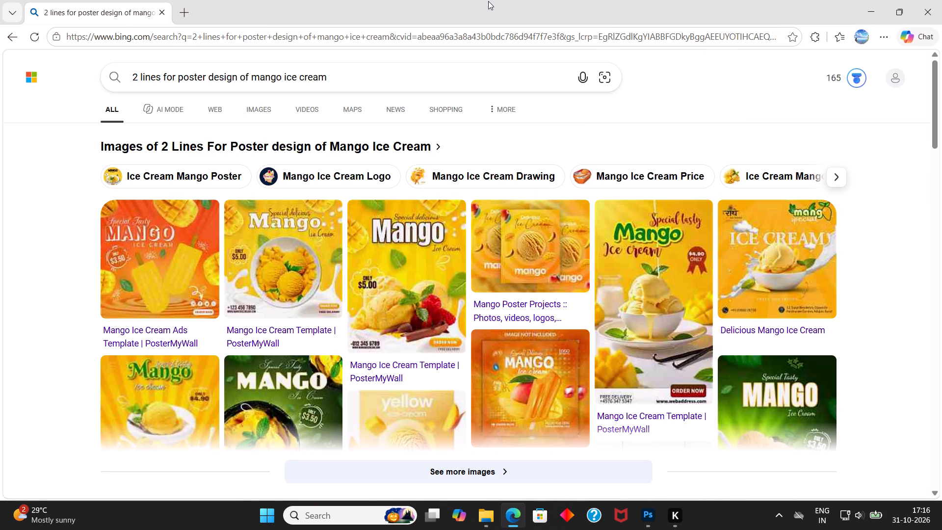
{"action": "scroll", "coordinate": [511, 13], "scroll_direction": "down", "scroll_amount": 4}
{"action": "scroll", "coordinate": [356, 203], "scroll_direction": "down", "scroll_amount": 1}
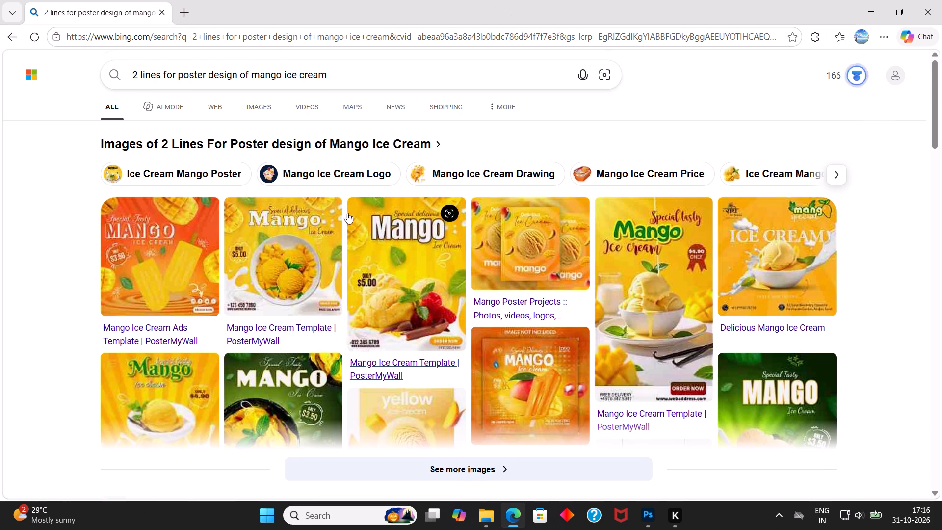
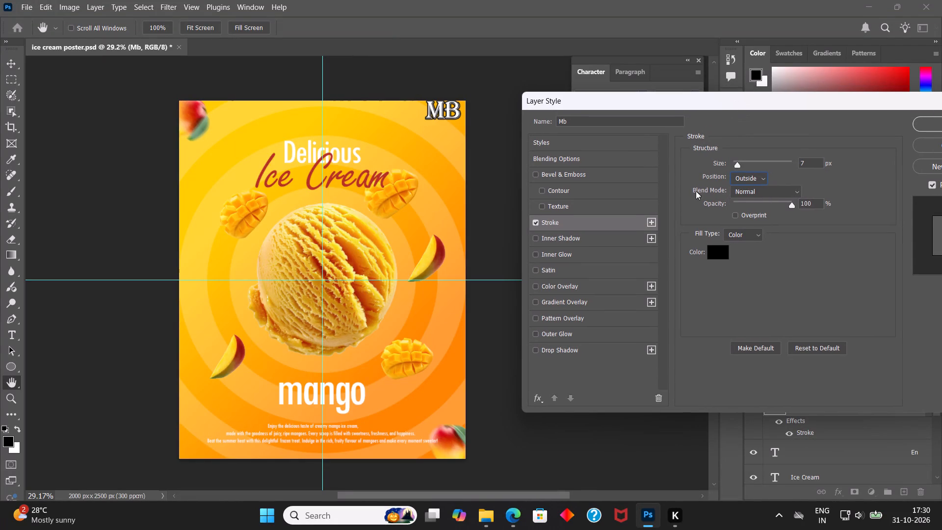
{"action": "left_click", "coordinate": [714, 259]}
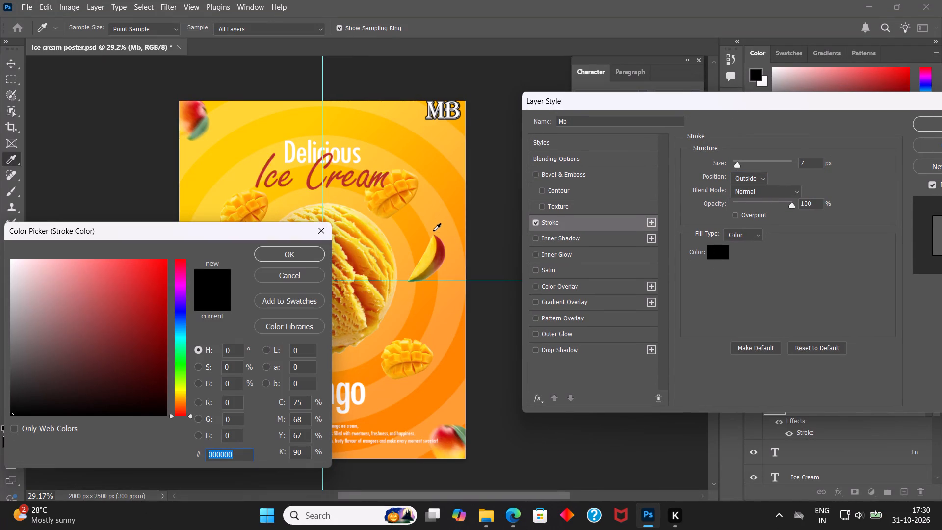
{"action": "left_click", "coordinate": [422, 223]}
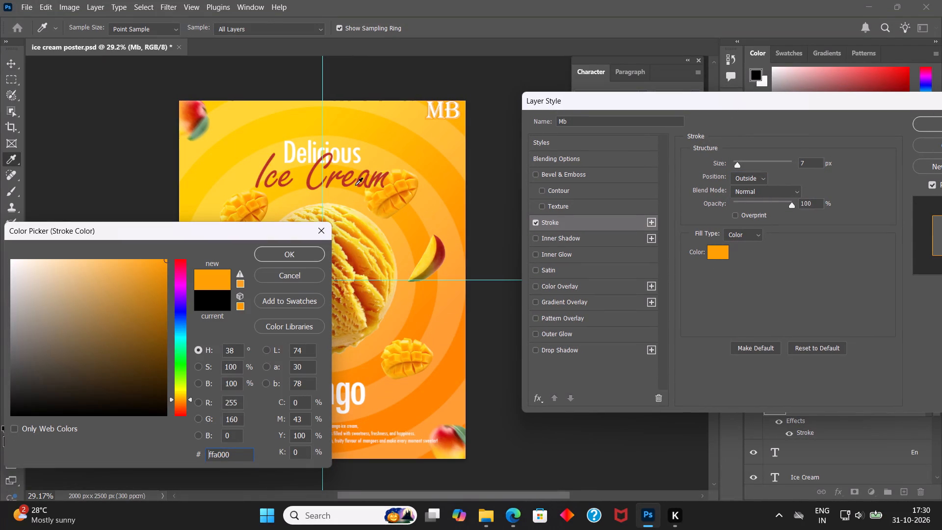
{"action": "left_click", "coordinate": [440, 248]}
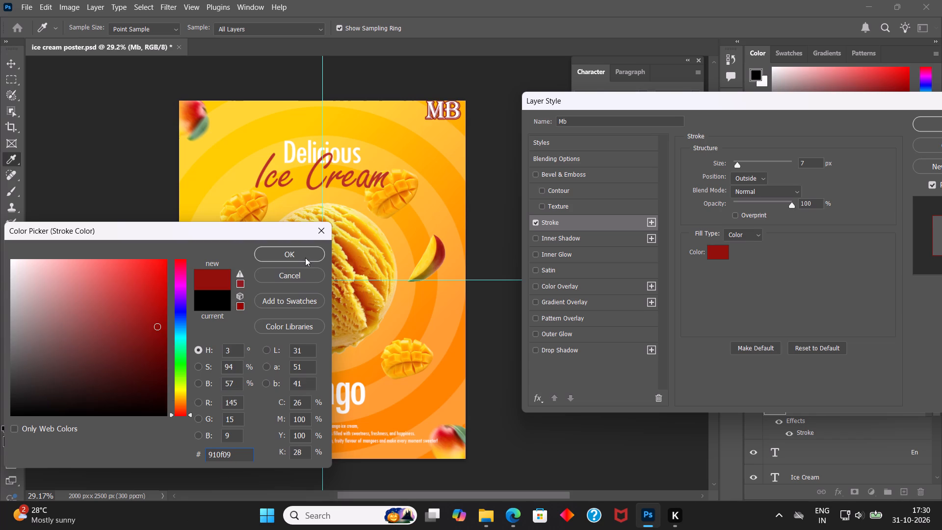
{"action": "left_click", "coordinate": [157, 293]}
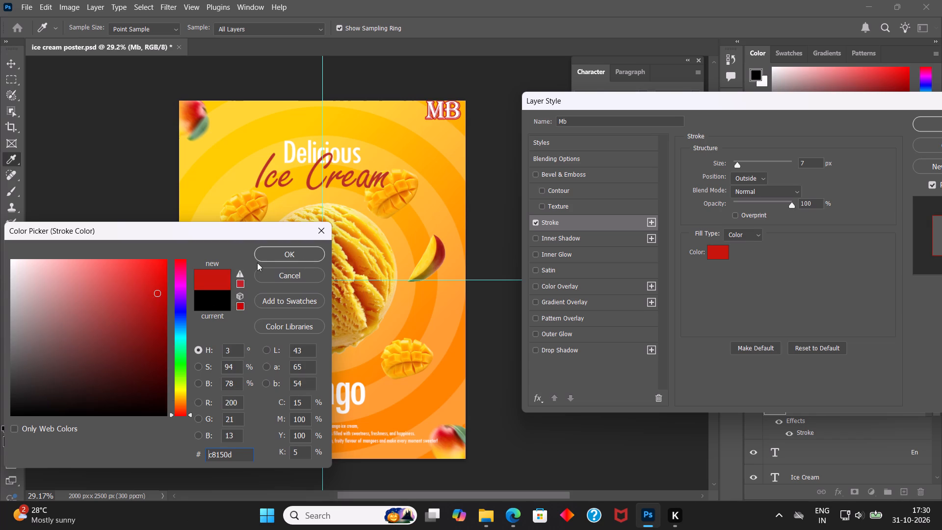
{"action": "left_click", "coordinate": [294, 257]}
{"action": "left_click_drag", "start_coordinate": [867, 106], "coordinate": [835, 106]}
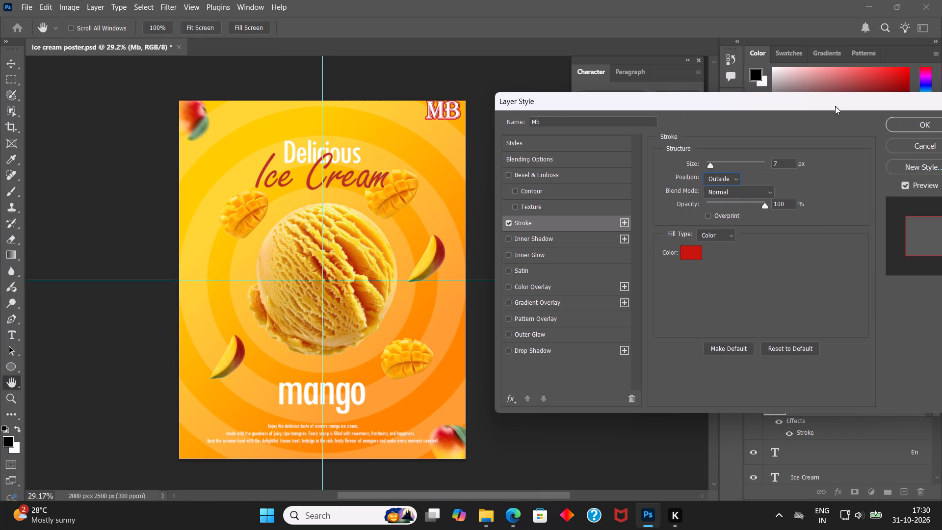
{"action": "left_click_drag", "start_coordinate": [835, 106], "coordinate": [742, 115]}
{"action": "left_click", "coordinate": [825, 129]}
Set the font size of only the letter M in the Mb lettering to 23 pt.
{"action": "double_click", "coordinate": [450, 116]}
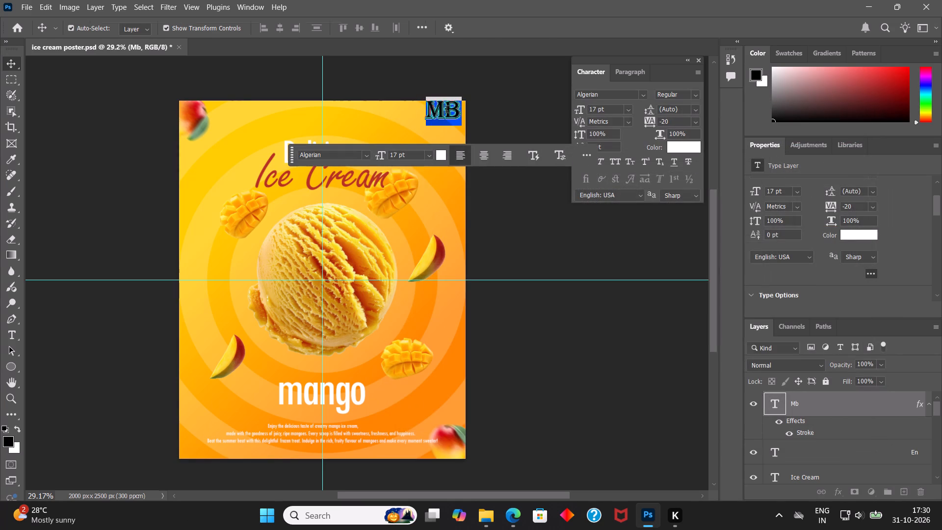
{"action": "left_click", "coordinate": [446, 111]}
{"action": "left_click_drag", "start_coordinate": [444, 112], "coordinate": [428, 115]}
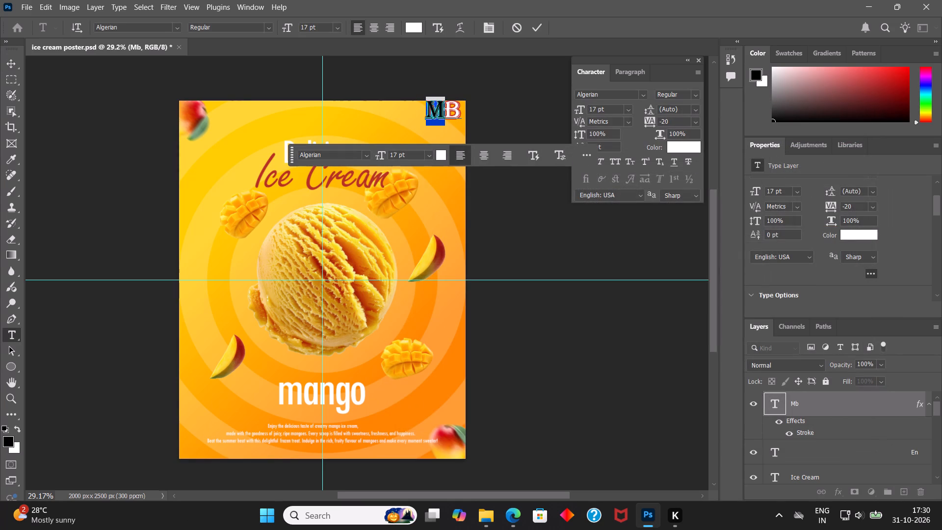
{"action": "left_click_drag", "start_coordinate": [612, 112], "coordinate": [553, 111]}
{"action": "type", "text": "23"}
{"action": "key", "text": "Return"}
{"action": "left_click", "coordinate": [542, 21]}
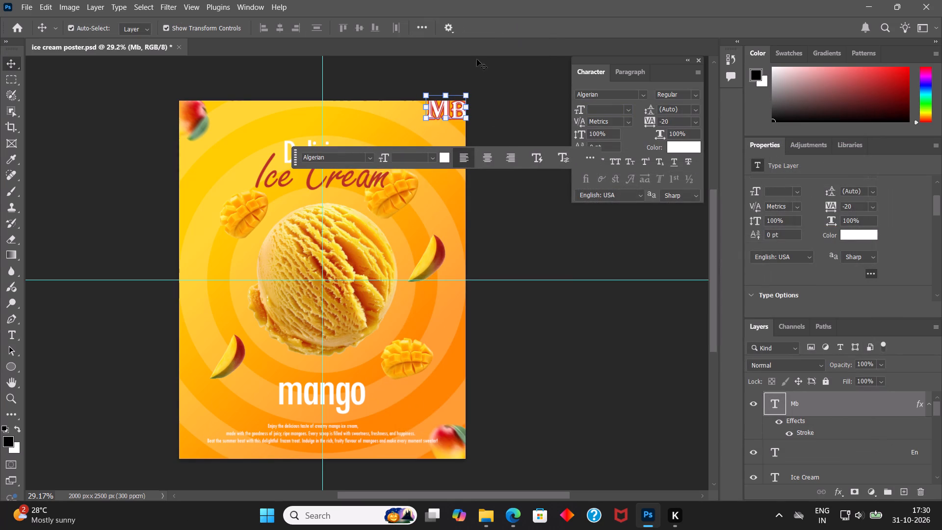
Move the Mb lettering down so its enlarged M fits inside the poster's top-right corner.
{"action": "left_click_drag", "start_coordinate": [451, 108], "coordinate": [449, 117]}
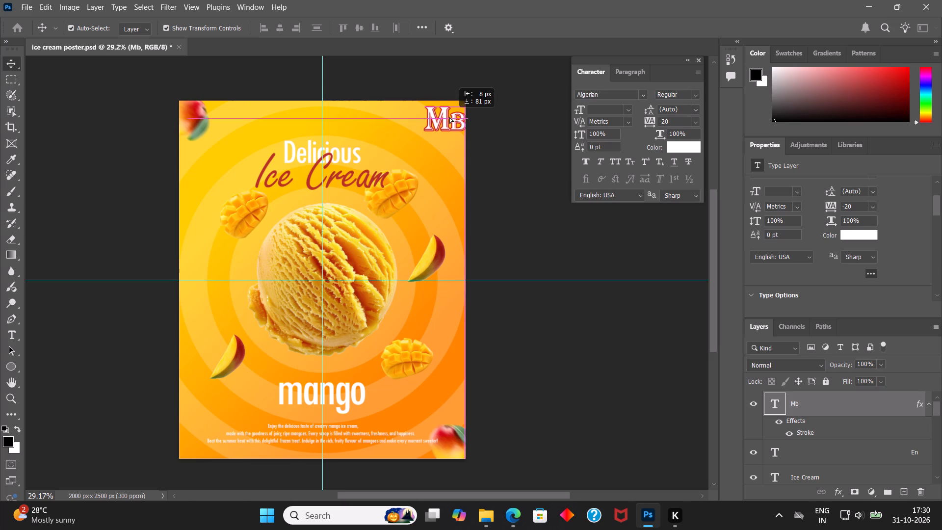
{"action": "left_click_drag", "start_coordinate": [449, 117], "coordinate": [449, 115]}
Select only the letter M in the Mb lettering and open its text colour for editing.
{"action": "triple_click", "coordinate": [446, 114]}
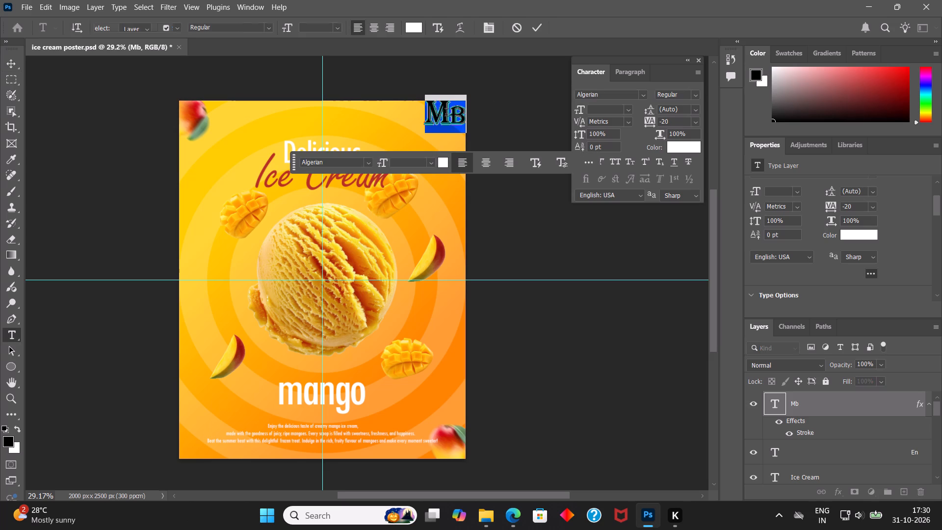
{"action": "left_click", "coordinate": [446, 113]}
{"action": "left_click_drag", "start_coordinate": [447, 113], "coordinate": [433, 113]}
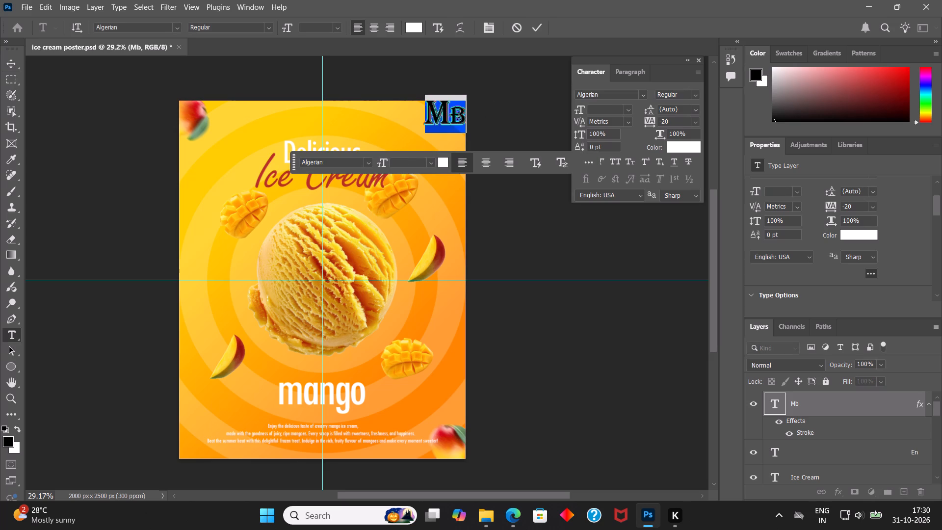
{"action": "left_click", "coordinate": [451, 117]}
{"action": "left_click_drag", "start_coordinate": [451, 117], "coordinate": [428, 117]}
{"action": "triple_click", "coordinate": [448, 116]}
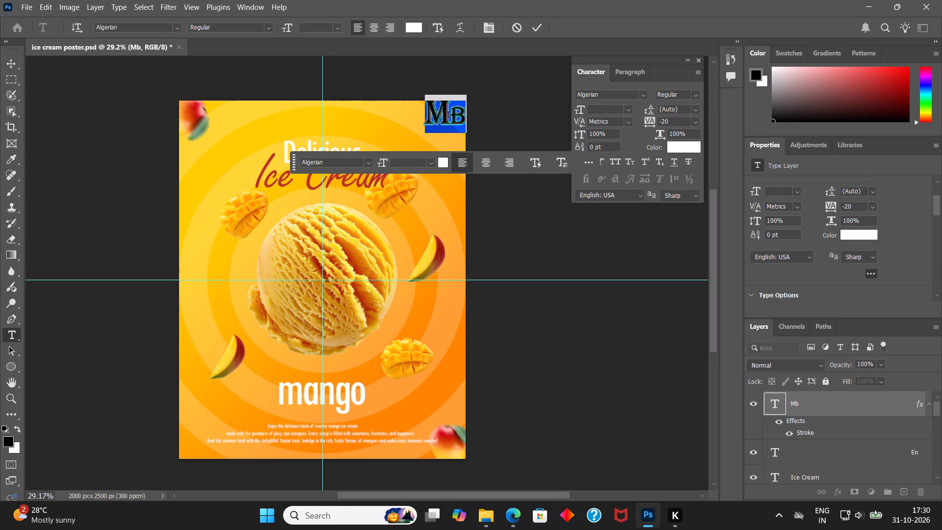
{"action": "left_click", "coordinate": [448, 116]}
{"action": "left_click_drag", "start_coordinate": [444, 116], "coordinate": [429, 116]}
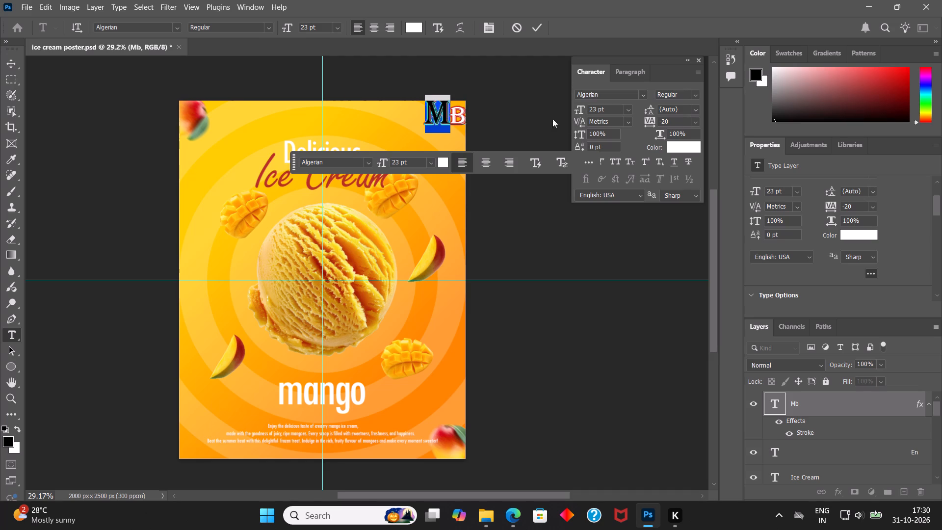
{"action": "left_click", "coordinate": [674, 145]}
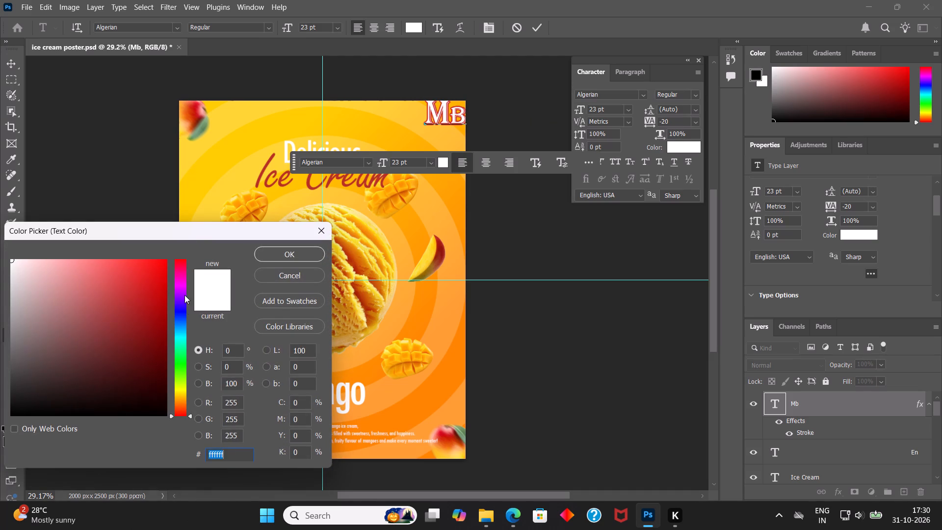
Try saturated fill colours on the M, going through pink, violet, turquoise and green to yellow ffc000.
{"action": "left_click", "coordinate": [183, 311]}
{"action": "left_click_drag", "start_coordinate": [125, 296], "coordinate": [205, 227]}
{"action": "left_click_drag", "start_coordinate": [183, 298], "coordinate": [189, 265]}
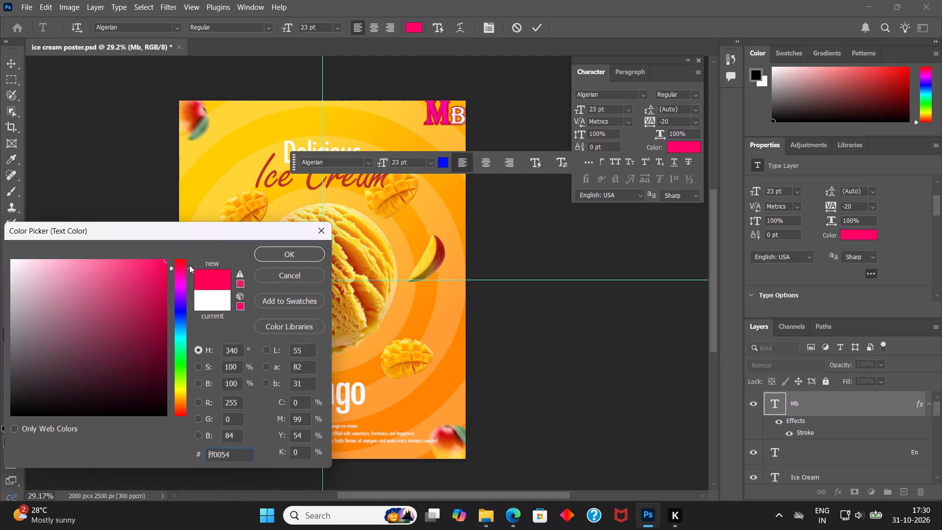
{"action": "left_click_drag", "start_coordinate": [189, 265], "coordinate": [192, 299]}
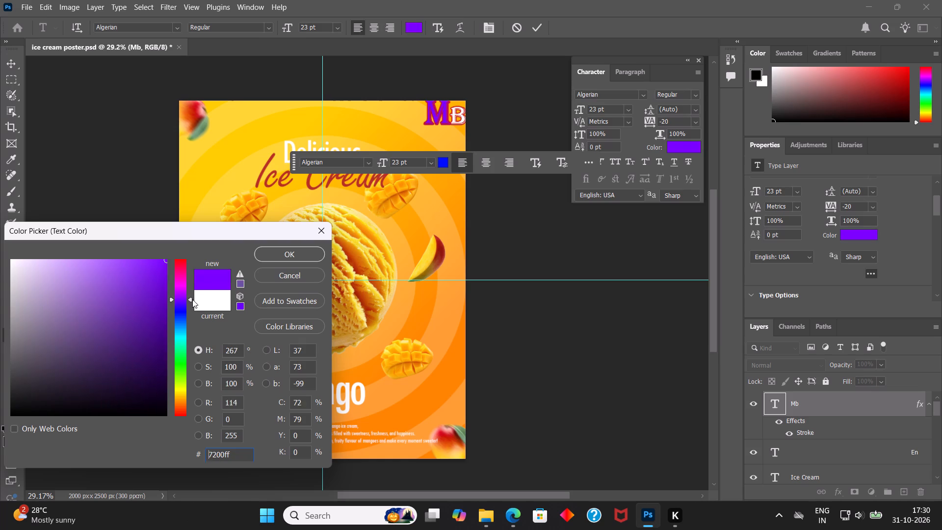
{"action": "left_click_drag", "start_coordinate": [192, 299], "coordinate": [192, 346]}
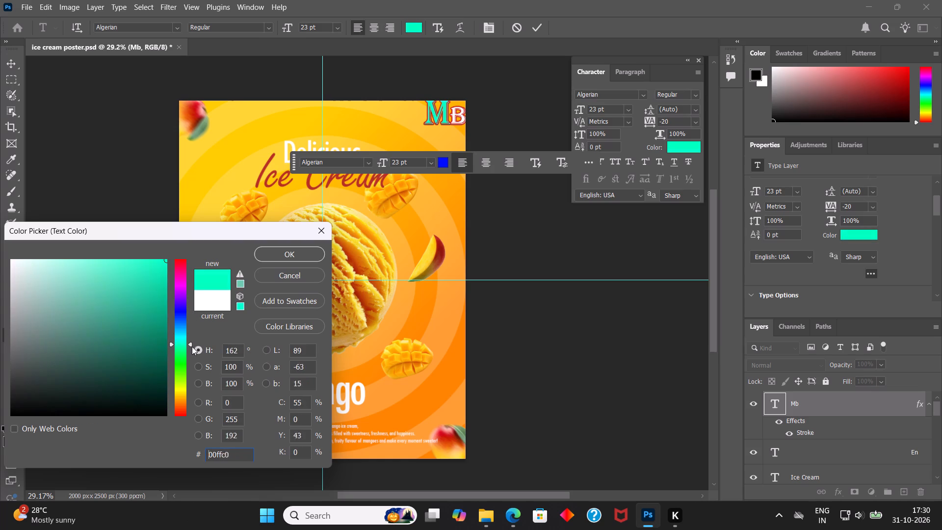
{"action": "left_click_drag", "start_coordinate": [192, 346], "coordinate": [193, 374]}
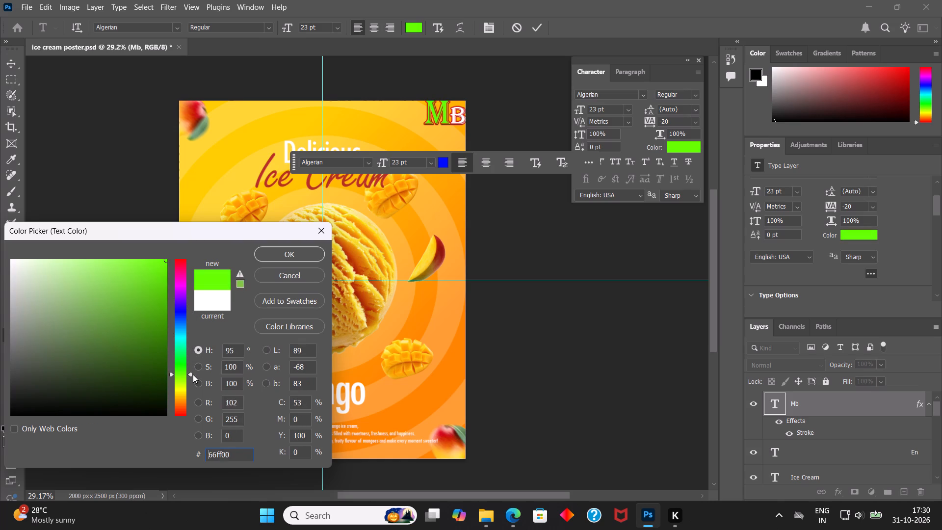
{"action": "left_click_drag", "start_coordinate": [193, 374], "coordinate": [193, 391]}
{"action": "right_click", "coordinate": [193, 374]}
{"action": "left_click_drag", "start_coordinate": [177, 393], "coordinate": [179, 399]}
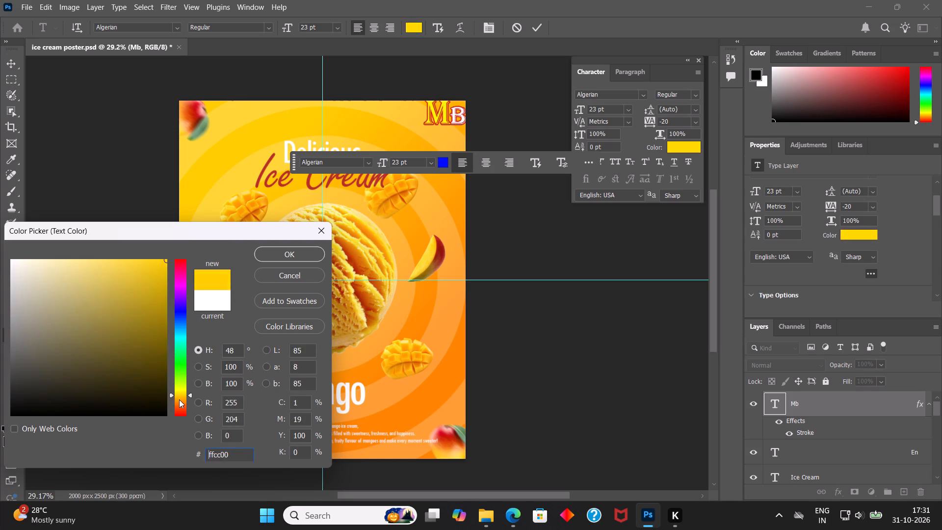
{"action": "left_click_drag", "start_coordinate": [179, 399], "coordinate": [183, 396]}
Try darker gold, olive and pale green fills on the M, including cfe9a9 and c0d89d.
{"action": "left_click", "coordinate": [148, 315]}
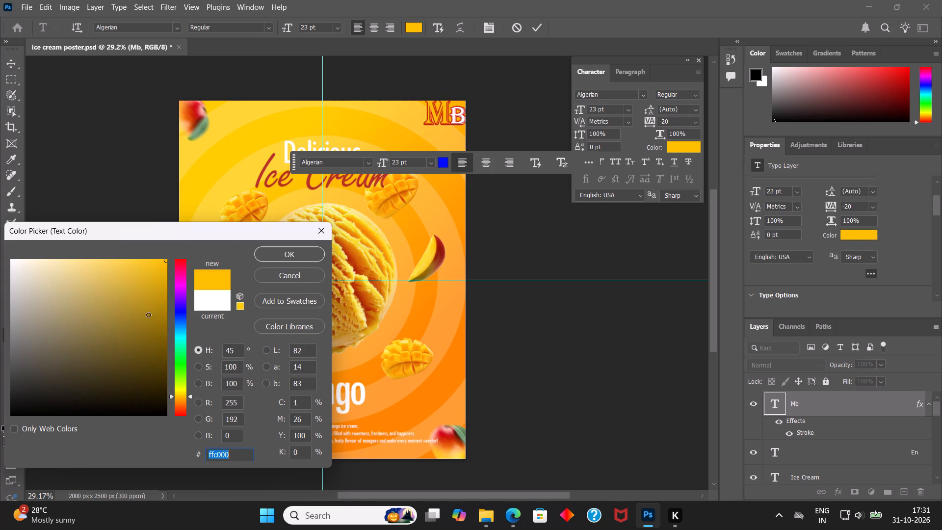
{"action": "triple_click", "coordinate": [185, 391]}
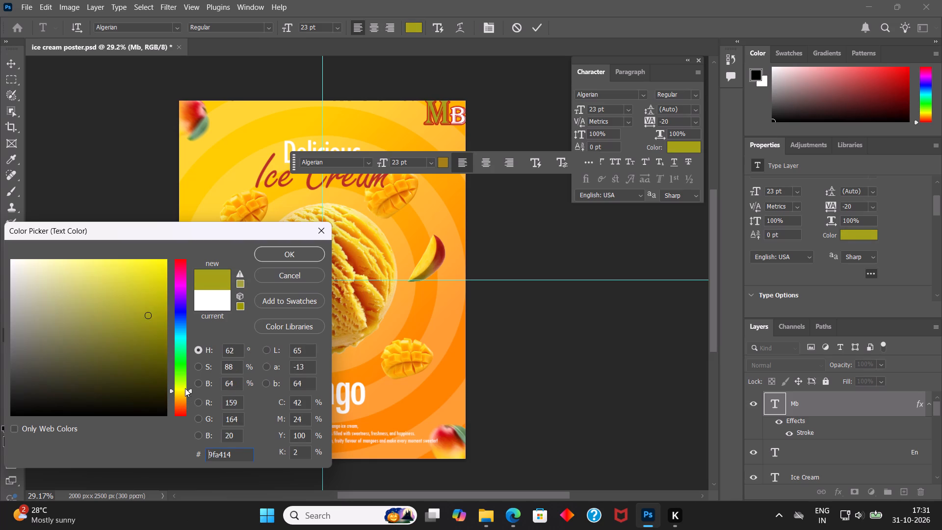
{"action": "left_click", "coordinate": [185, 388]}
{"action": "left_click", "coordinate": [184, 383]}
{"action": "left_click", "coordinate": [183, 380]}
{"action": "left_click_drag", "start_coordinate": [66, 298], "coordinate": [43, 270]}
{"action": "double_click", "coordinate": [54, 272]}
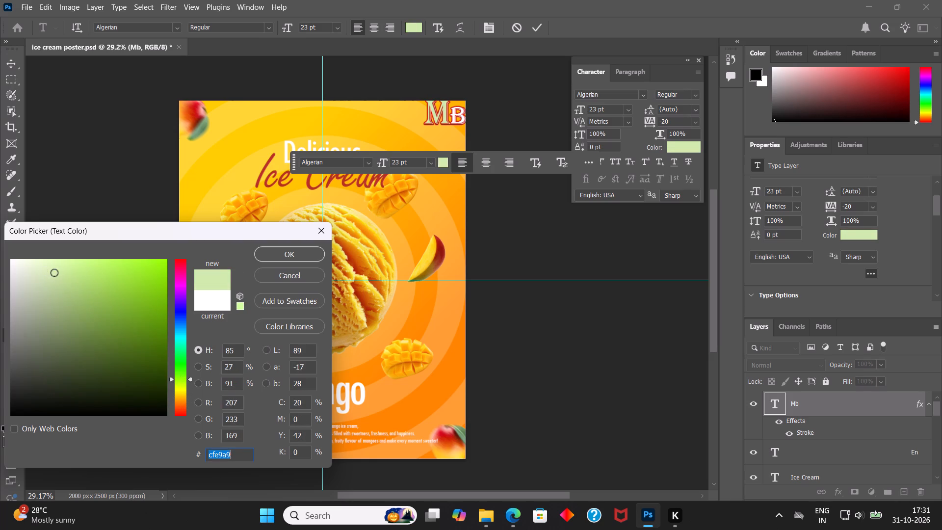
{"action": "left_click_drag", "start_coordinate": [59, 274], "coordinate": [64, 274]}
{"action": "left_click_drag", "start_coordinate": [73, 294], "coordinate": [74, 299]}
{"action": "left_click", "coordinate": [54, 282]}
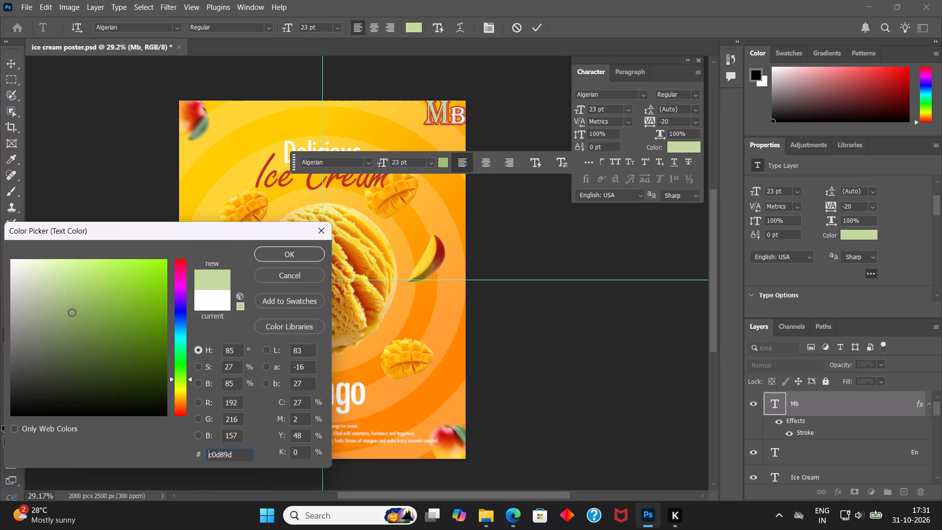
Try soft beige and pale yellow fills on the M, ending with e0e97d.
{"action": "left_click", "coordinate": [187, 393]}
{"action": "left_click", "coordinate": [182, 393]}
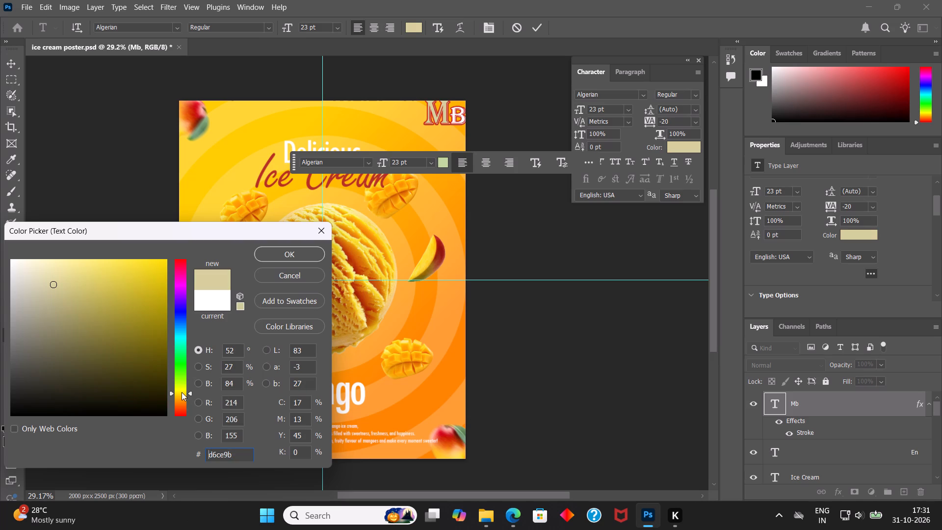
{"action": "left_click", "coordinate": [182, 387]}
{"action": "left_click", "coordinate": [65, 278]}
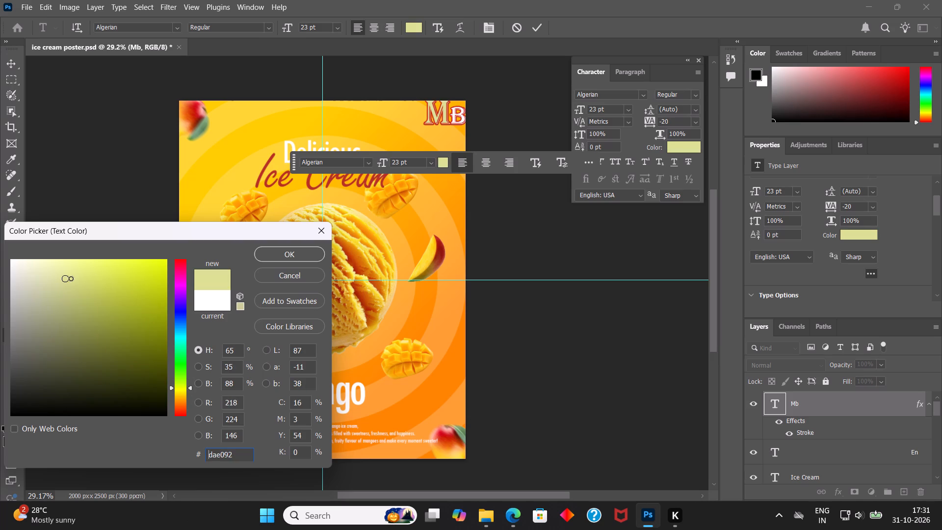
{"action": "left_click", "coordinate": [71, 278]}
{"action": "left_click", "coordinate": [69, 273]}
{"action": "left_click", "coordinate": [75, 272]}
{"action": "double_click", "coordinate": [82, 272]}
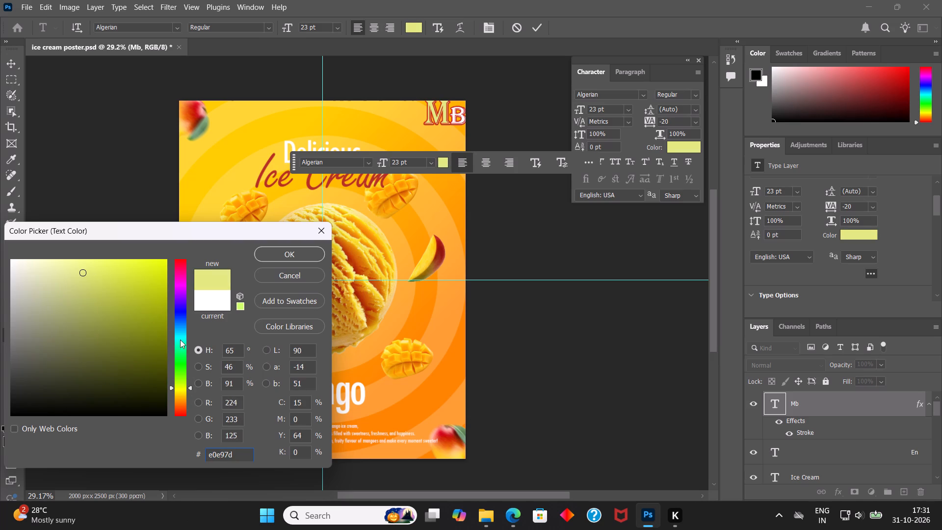
Fill the M with a bright golden orange, commit the text edit and deselect the layer.
{"action": "left_click_drag", "start_coordinate": [183, 389], "coordinate": [183, 397]}
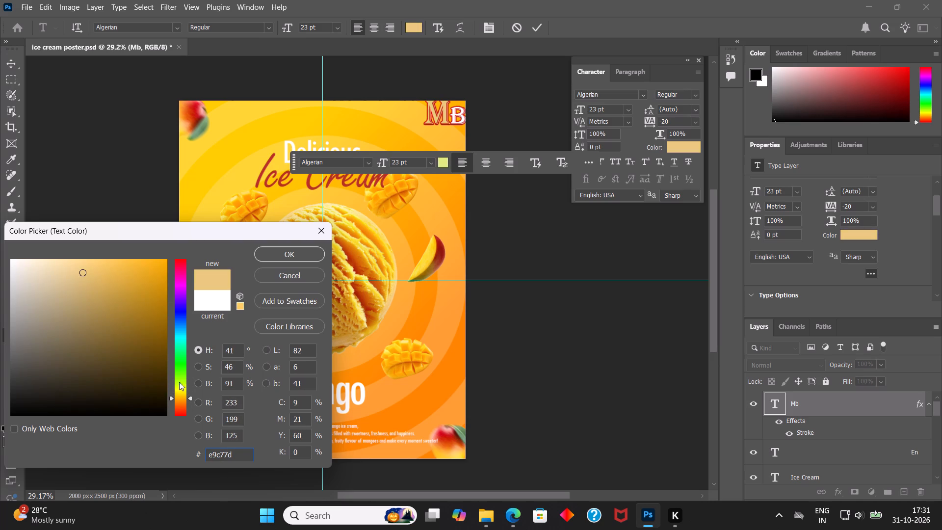
{"action": "left_click", "coordinate": [118, 282]}
{"action": "left_click_drag", "start_coordinate": [125, 271], "coordinate": [131, 269]}
{"action": "left_click", "coordinate": [139, 265]}
{"action": "left_click", "coordinate": [283, 257]}
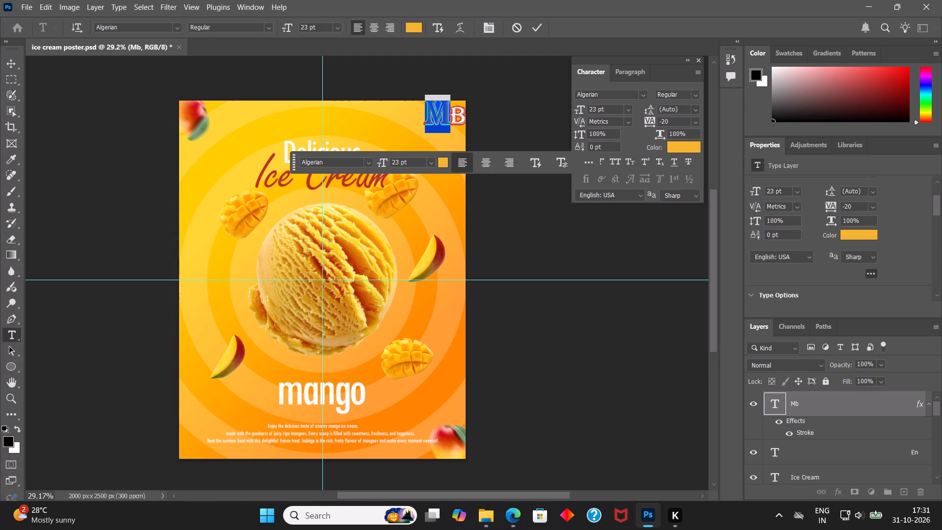
{"action": "left_click", "coordinate": [540, 25]}
{"action": "left_click", "coordinate": [539, 291]}
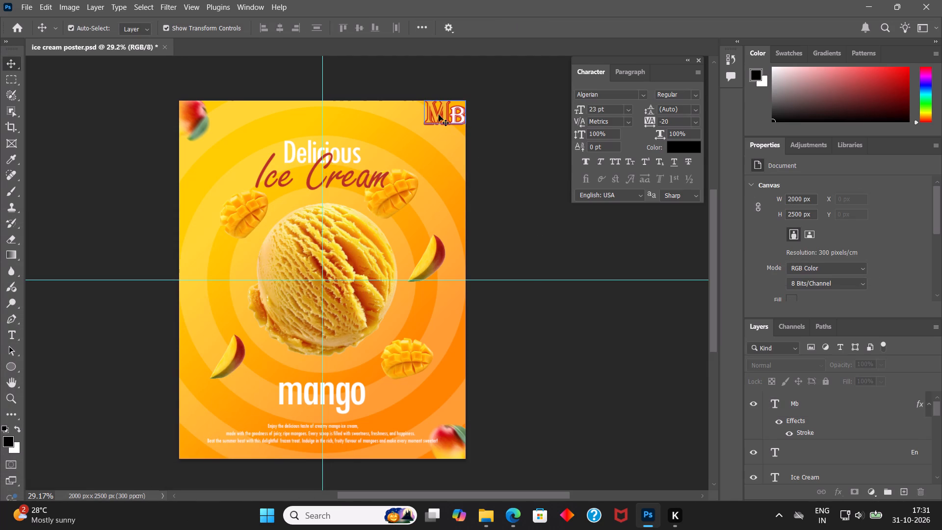
Scale the Mb lettering proportionally to about 84% and shift it about 30 px right in the poster's top-right corner.
{"action": "left_click_drag", "start_coordinate": [439, 115], "coordinate": [437, 123]}
{"action": "left_click", "coordinate": [465, 128]}
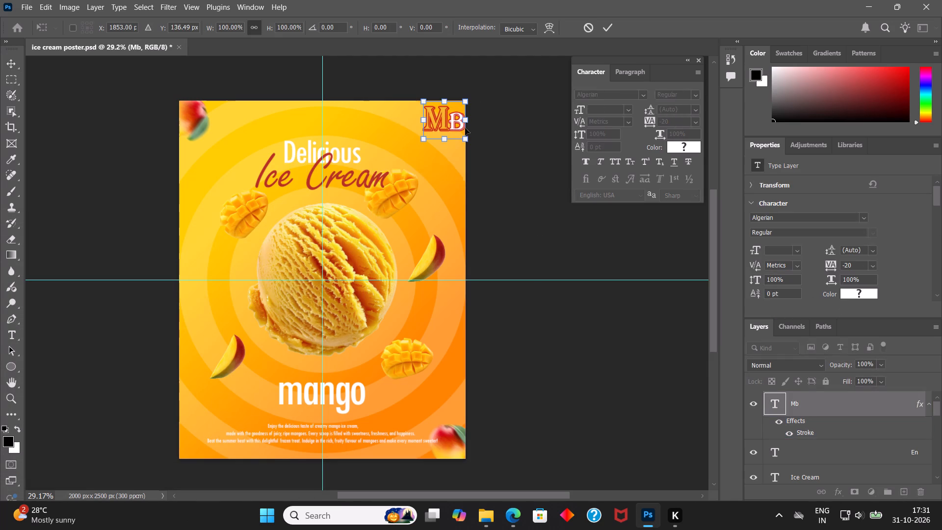
{"action": "left_click_drag", "start_coordinate": [467, 138], "coordinate": [461, 132]}
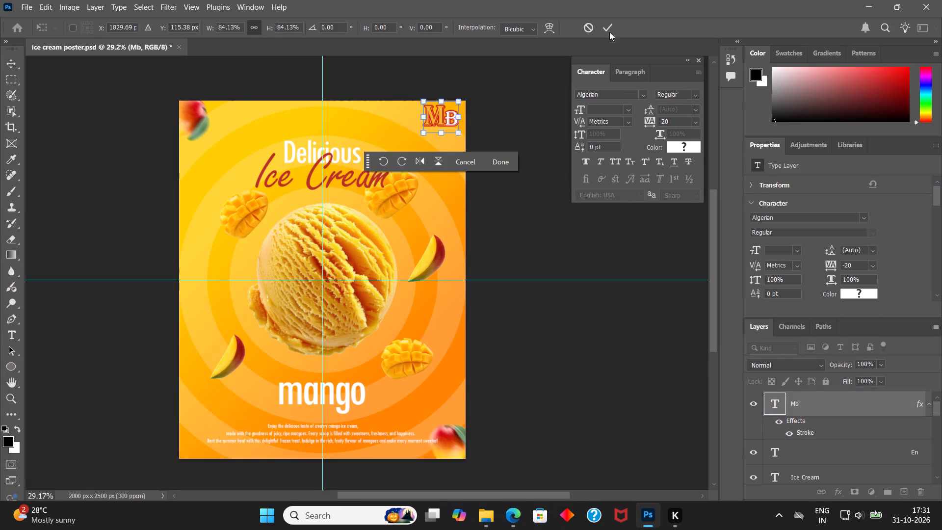
{"action": "left_click", "coordinate": [610, 26]}
{"action": "left_click_drag", "start_coordinate": [439, 117], "coordinate": [443, 118]}
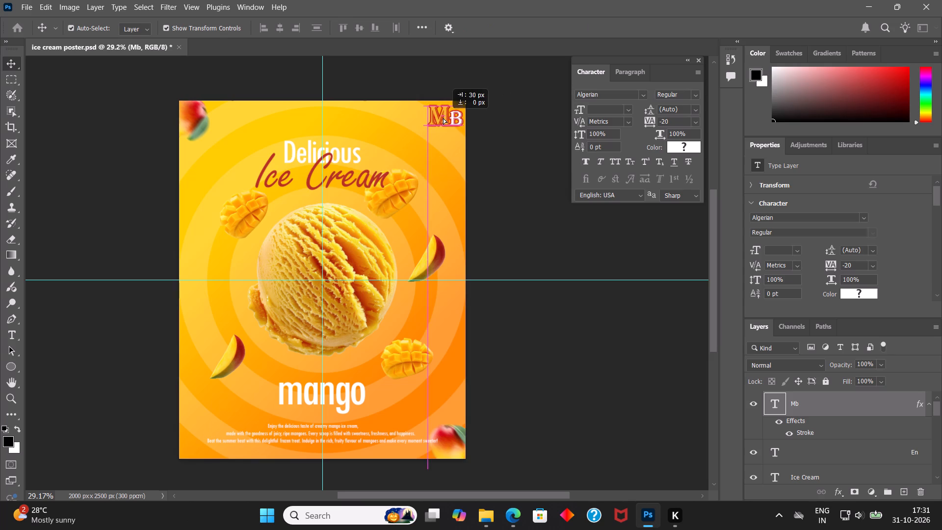
Fine-tune the Mb lettering's position in the poster's top-right corner, deselect it and save the poster.
{"action": "left_click_drag", "start_coordinate": [443, 118], "coordinate": [445, 117]}
{"action": "left_click", "coordinate": [521, 155]}
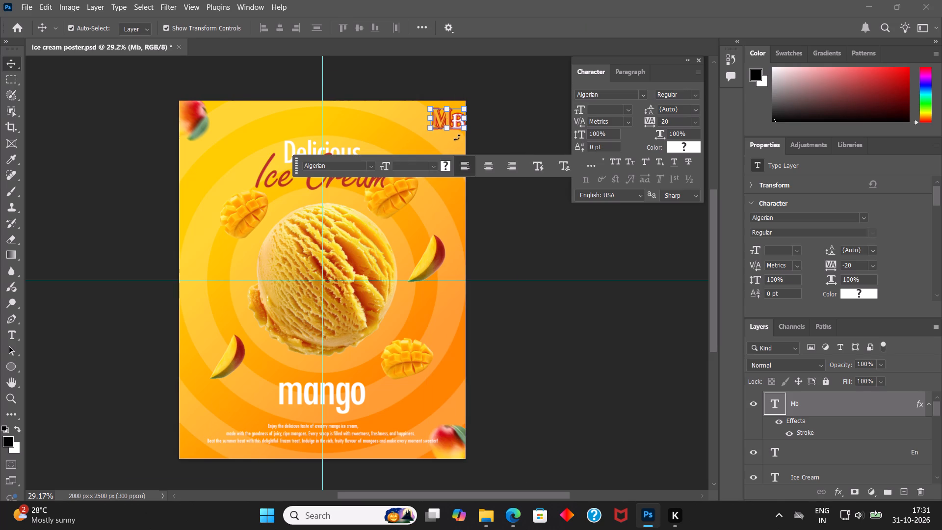
{"action": "left_click_drag", "start_coordinate": [451, 122], "coordinate": [451, 117]}
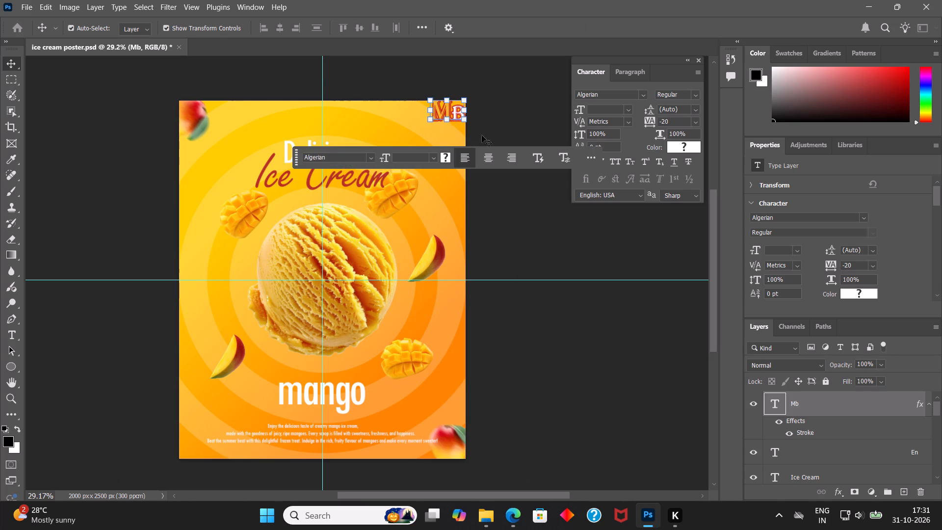
{"action": "left_click_drag", "start_coordinate": [451, 112], "coordinate": [451, 121]}
{"action": "left_click", "coordinate": [567, 359]}
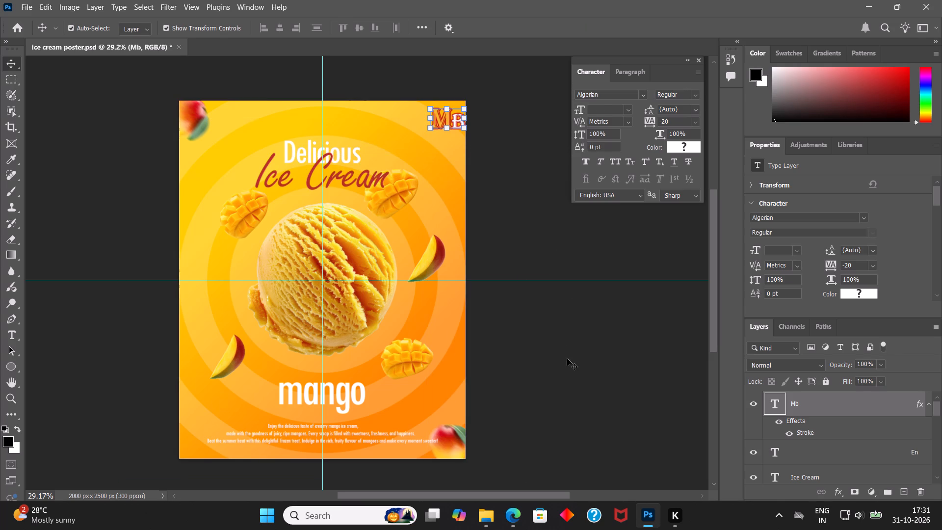
{"action": "key", "text": "ctrl+s"}
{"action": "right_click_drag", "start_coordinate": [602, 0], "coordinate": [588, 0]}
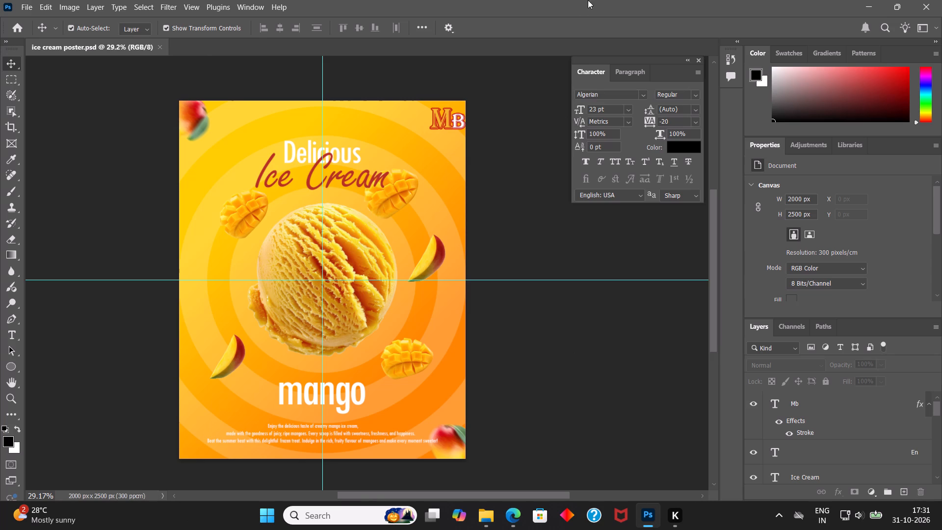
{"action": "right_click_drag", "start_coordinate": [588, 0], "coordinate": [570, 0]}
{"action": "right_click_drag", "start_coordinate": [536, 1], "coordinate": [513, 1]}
Place the Mint Leaf image from the Assets folder into the poster as a linked file.
{"action": "left_click", "coordinate": [20, 5]}
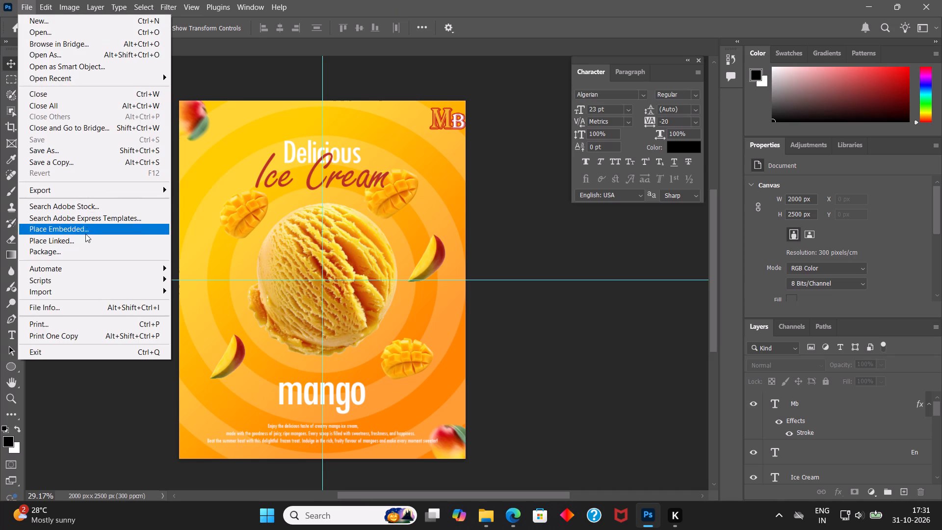
{"action": "left_click", "coordinate": [84, 237]}
{"action": "scroll", "coordinate": [306, 140], "scroll_direction": "down", "scroll_amount": 2}
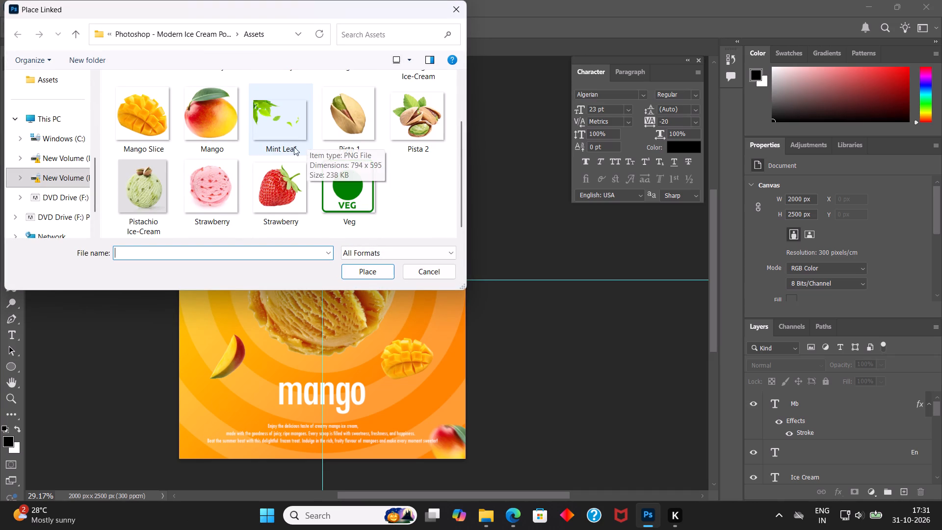
{"action": "left_click", "coordinate": [282, 125]}
{"action": "left_click", "coordinate": [369, 270]}
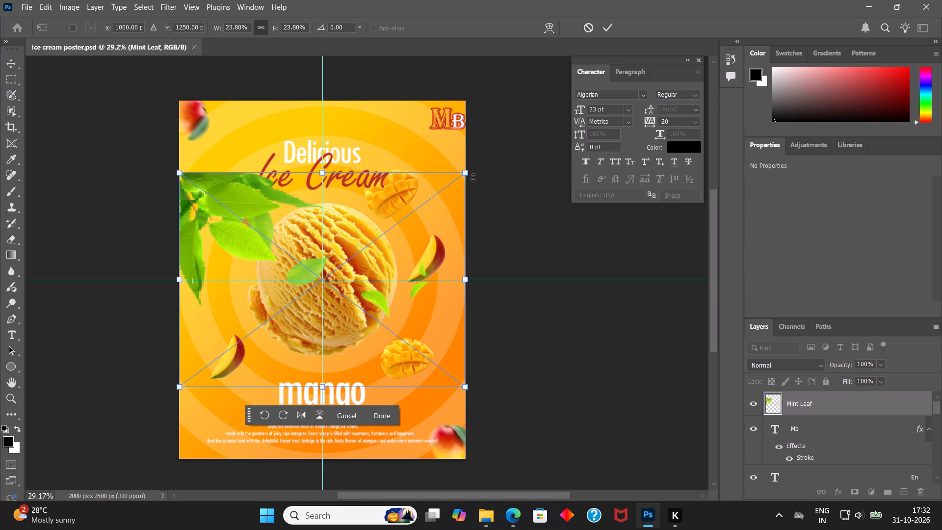
Scale the mint leaf to about 4.37%, rotate it to about 104°, position it over the Mb lettering's upper-right part, and save.
{"action": "left_click_drag", "start_coordinate": [466, 176], "coordinate": [265, 297]}
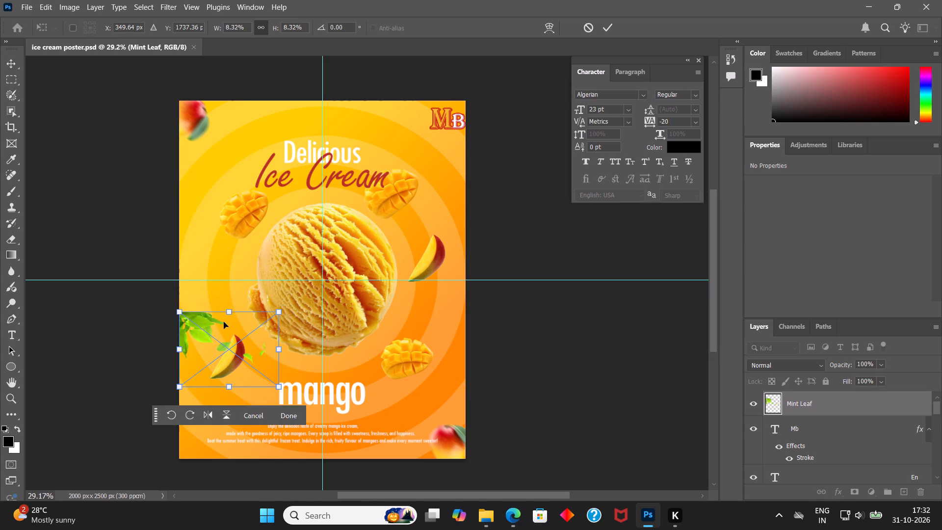
{"action": "left_click_drag", "start_coordinate": [209, 335], "coordinate": [394, 147]}
{"action": "left_click_drag", "start_coordinate": [356, 118], "coordinate": [442, 106]}
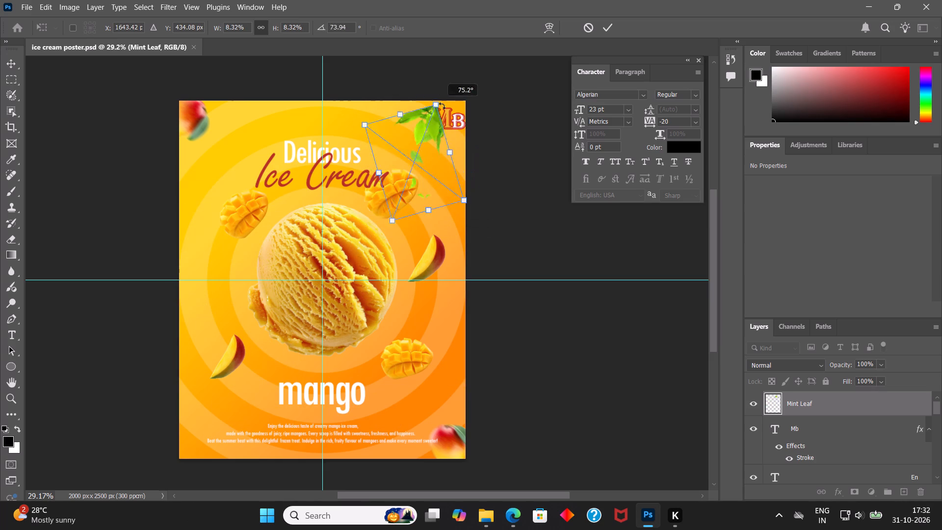
{"action": "left_click_drag", "start_coordinate": [442, 106], "coordinate": [474, 114]}
{"action": "left_click_drag", "start_coordinate": [464, 124], "coordinate": [453, 133]}
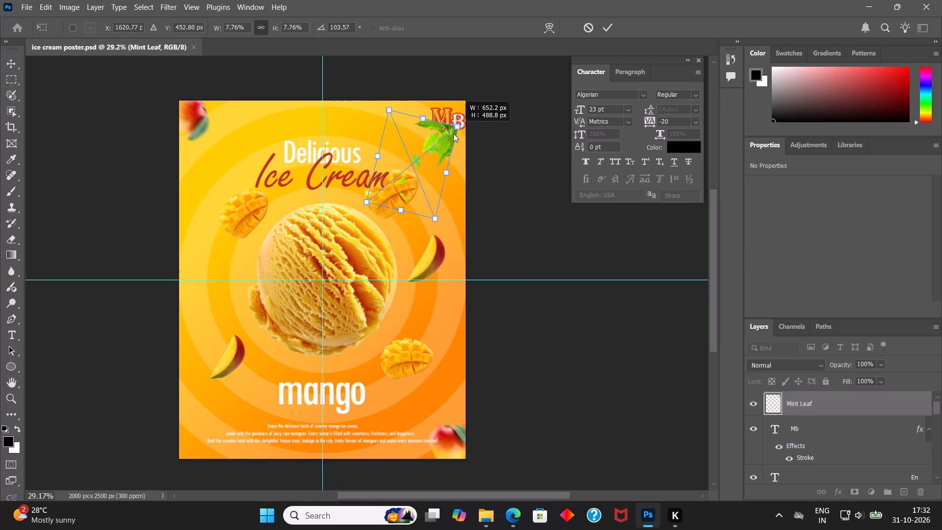
{"action": "left_click_drag", "start_coordinate": [453, 133], "coordinate": [421, 149]}
{"action": "left_click_drag", "start_coordinate": [411, 170], "coordinate": [455, 114]}
{"action": "left_click_drag", "start_coordinate": [412, 151], "coordinate": [419, 141]}
{"action": "left_click", "coordinate": [459, 111]}
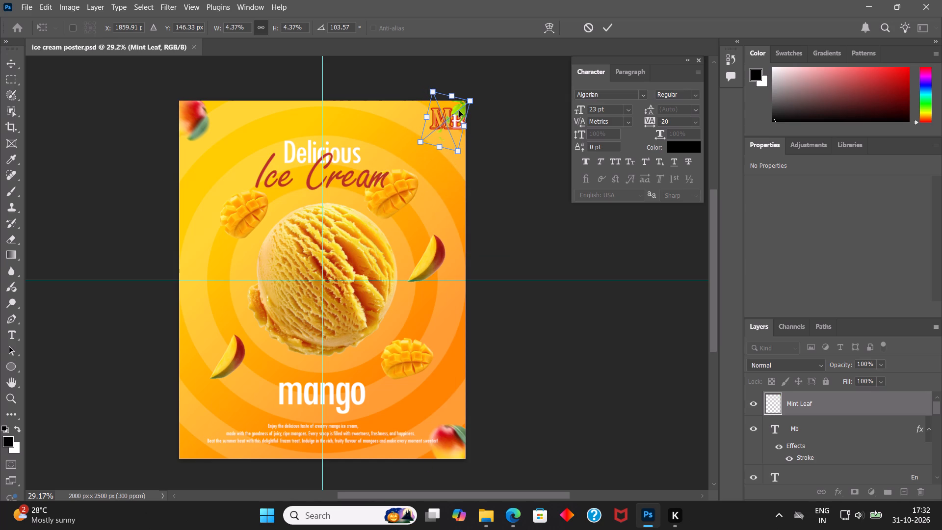
{"action": "left_click", "coordinate": [607, 29]}
{"action": "left_click", "coordinate": [587, 350]}
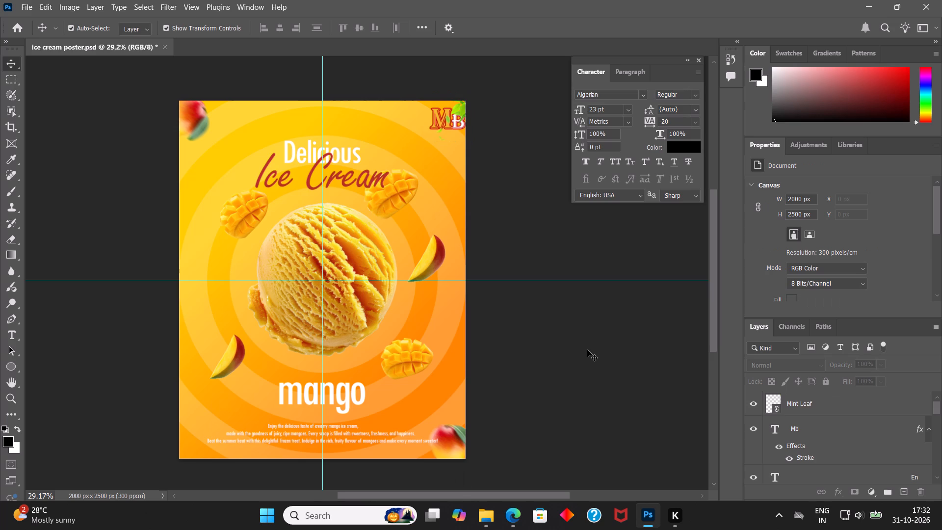
{"action": "key", "text": "ctrl+s"}
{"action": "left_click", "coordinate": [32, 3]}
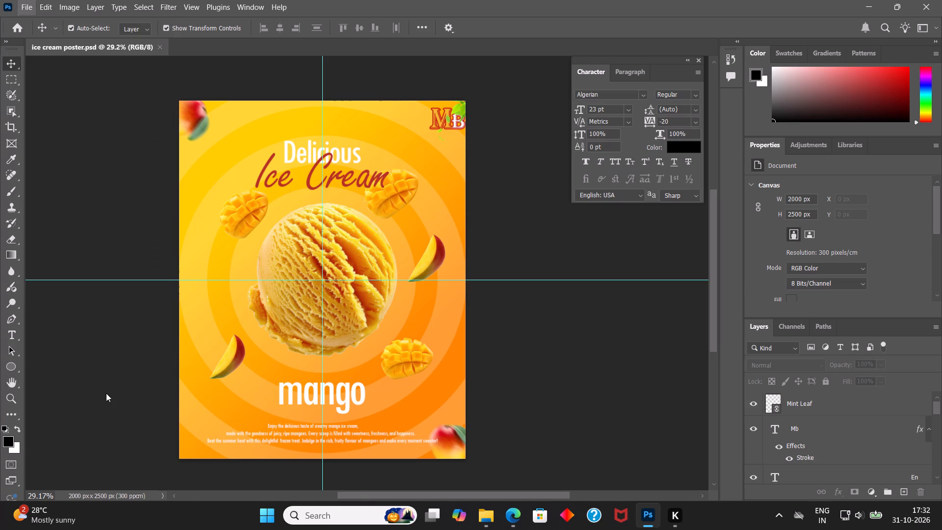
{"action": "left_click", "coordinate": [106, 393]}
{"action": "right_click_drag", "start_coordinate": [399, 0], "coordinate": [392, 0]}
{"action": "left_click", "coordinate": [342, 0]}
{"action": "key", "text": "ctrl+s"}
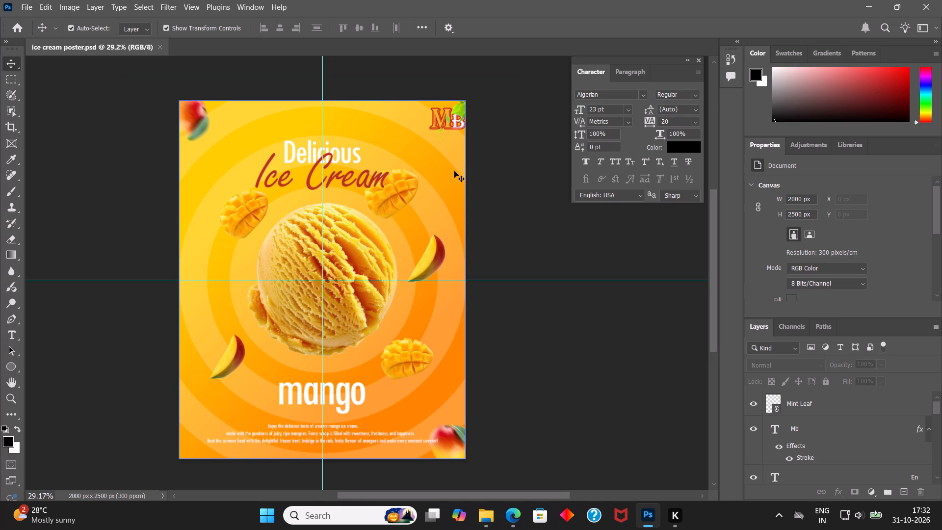
Hide the guides on the poster.
{"action": "key", "text": "ctrl+semicolon"}
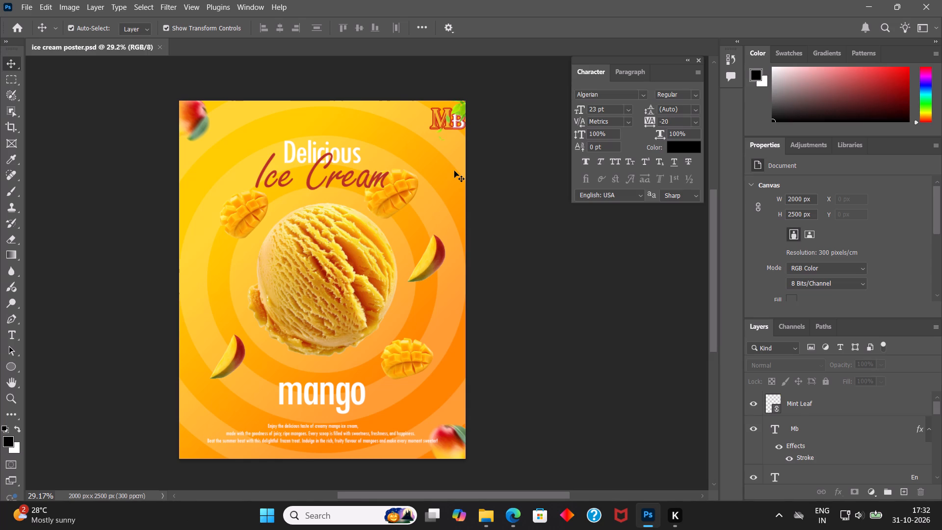
Place the Veg image from the Assets folder into the poster as a linked file.
{"action": "left_click", "coordinate": [19, 5]}
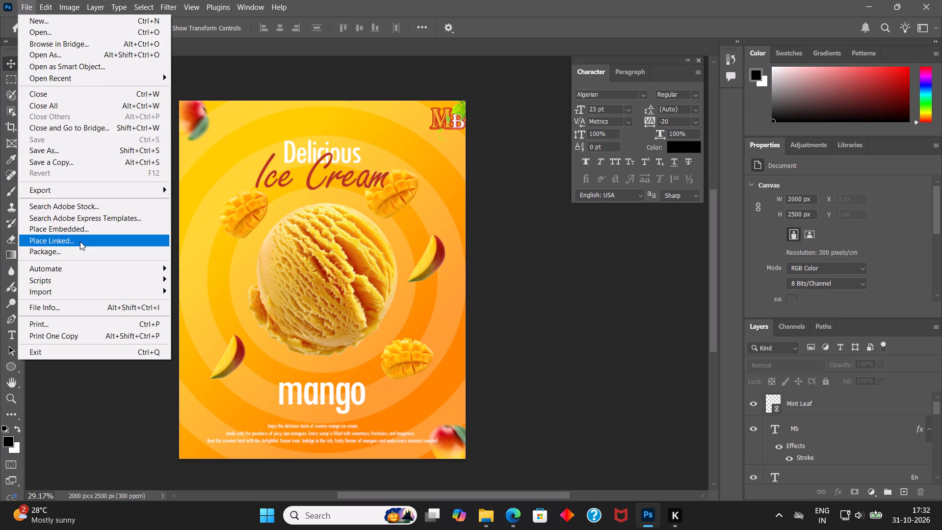
{"action": "left_click", "coordinate": [80, 241]}
{"action": "scroll", "coordinate": [303, 150], "scroll_direction": "down", "scroll_amount": 1}
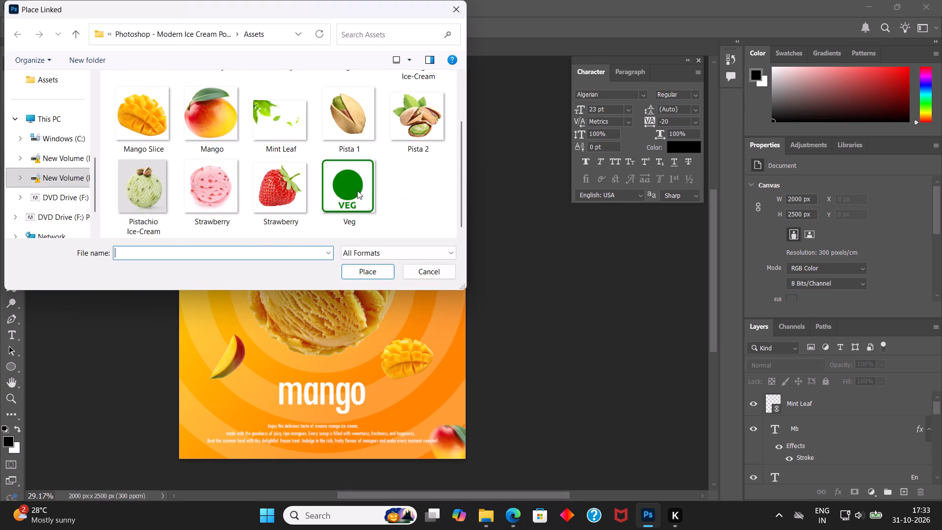
{"action": "left_click", "coordinate": [359, 191]}
{"action": "left_click", "coordinate": [370, 274]}
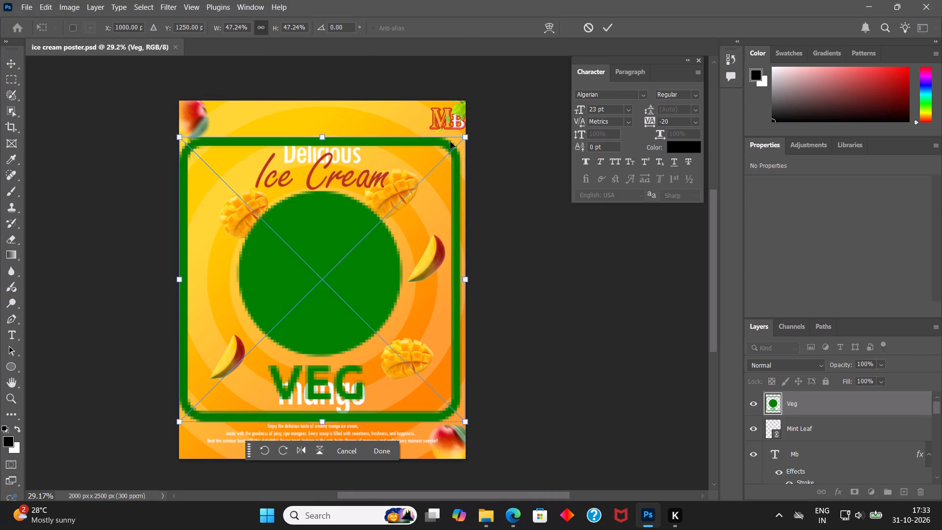
Shrink the Veg badge to about 102 x 102 px at the poster's left edge, level with the area just below the mango lettering.
{"action": "left_click_drag", "start_coordinate": [463, 138], "coordinate": [222, 420]}
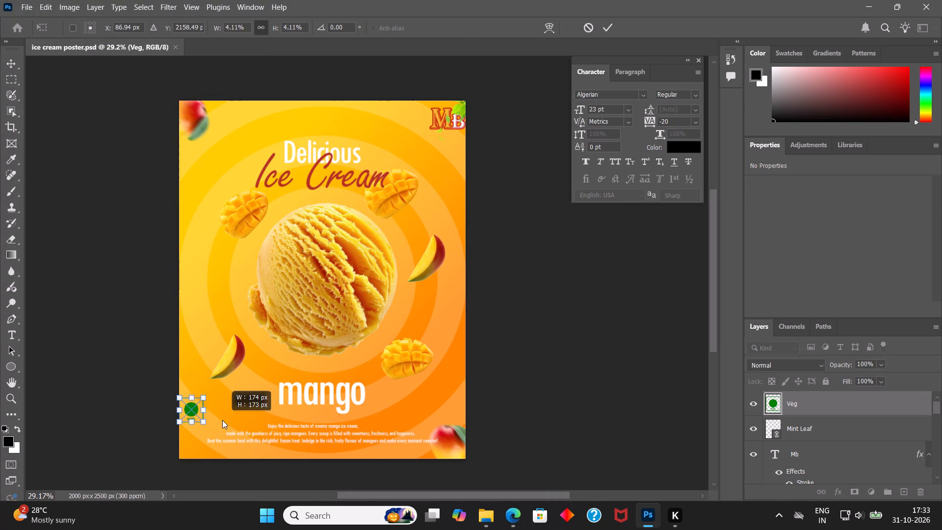
{"action": "left_click_drag", "start_coordinate": [222, 420], "coordinate": [216, 428]}
{"action": "left_click", "coordinate": [190, 420]}
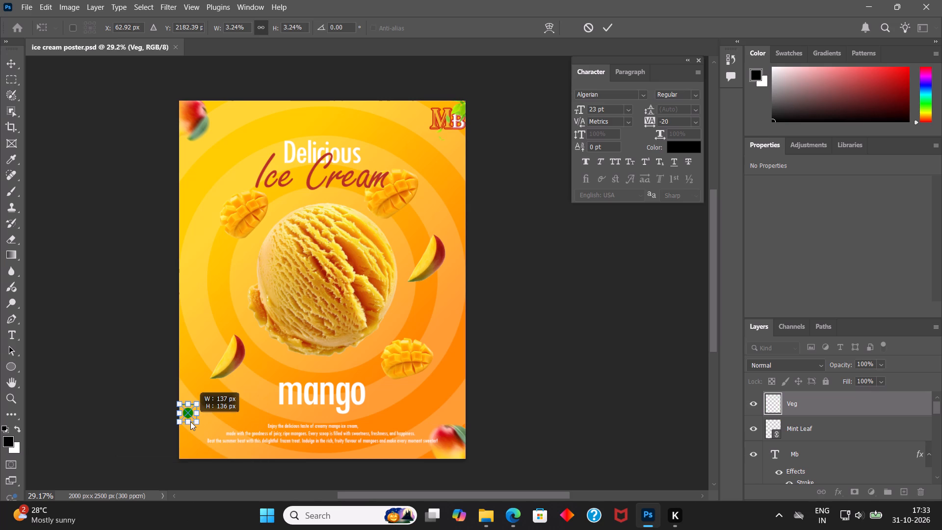
{"action": "left_click_drag", "start_coordinate": [198, 405], "coordinate": [195, 412]}
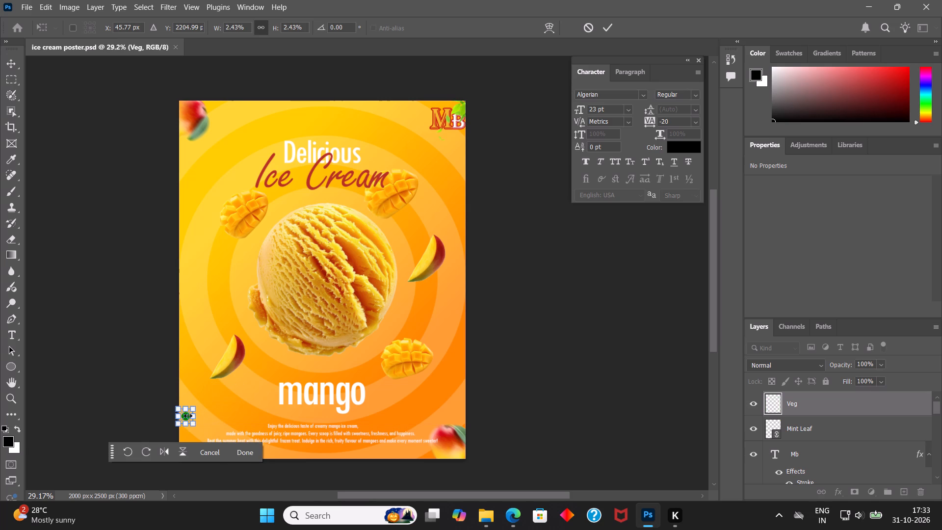
{"action": "left_click", "coordinate": [607, 32]}
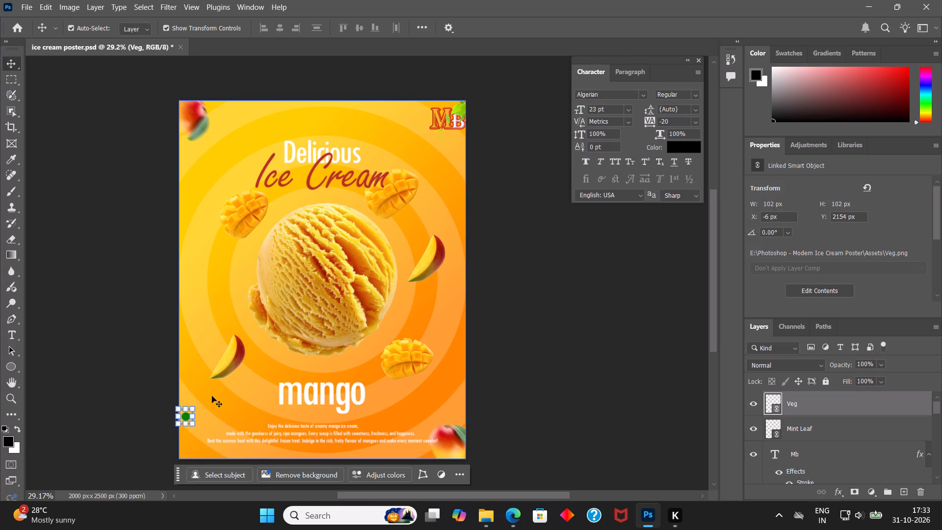
Align the Veg badge to the left and bottom edges of the background Layer 0, then deselect the layers.
{"action": "scroll", "coordinate": [189, 487], "scroll_direction": "up", "scroll_amount": 9, "text": "alt"}
{"action": "key", "text": "space"}
{"action": "key", "text": "space"}
{"action": "key", "text": "space"}
{"action": "key", "text": "space"}
{"action": "key", "text": "space"}
{"action": "key", "text": "space"}
{"action": "key", "text": "space"}
{"action": "key", "text": "space"}
{"action": "key", "text": "space"}
{"action": "key", "text": "space"}
{"action": "key", "text": "space"}
{"action": "key", "text": "space"}
{"action": "key", "text": "space"}
{"action": "key", "text": "space"}
{"action": "key", "text": "space"}
{"action": "key", "text": "space"}
{"action": "key", "text": "space"}
{"action": "key", "text": "space"}
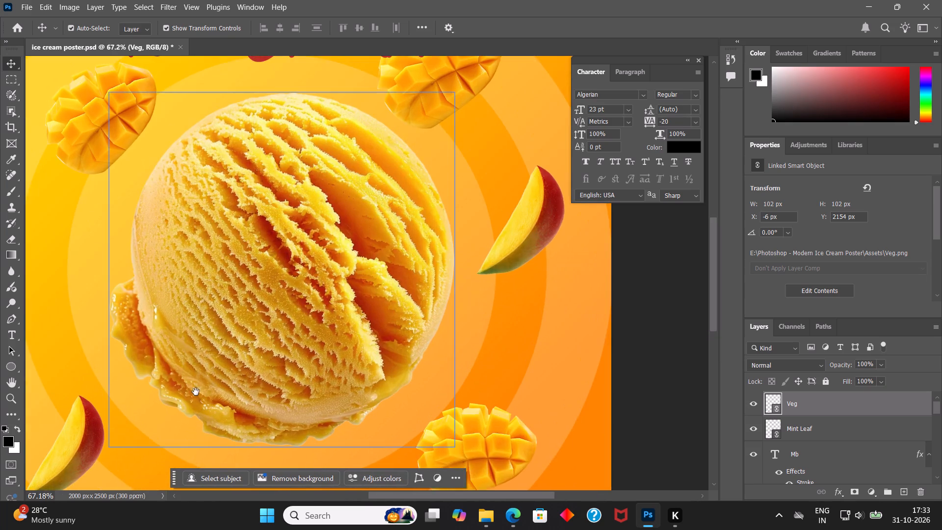
{"action": "left_click_drag", "start_coordinate": [262, 336], "coordinate": [449, 115]}
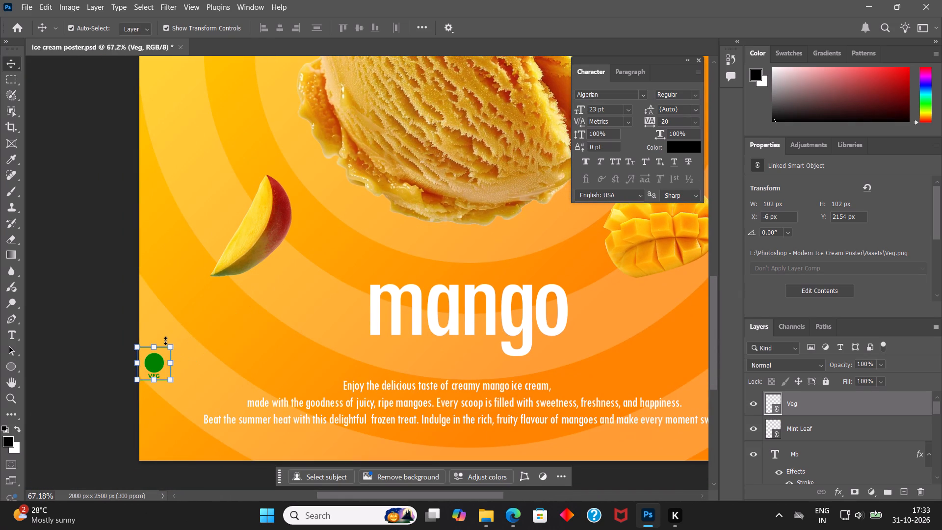
{"action": "left_click", "coordinate": [158, 368]}
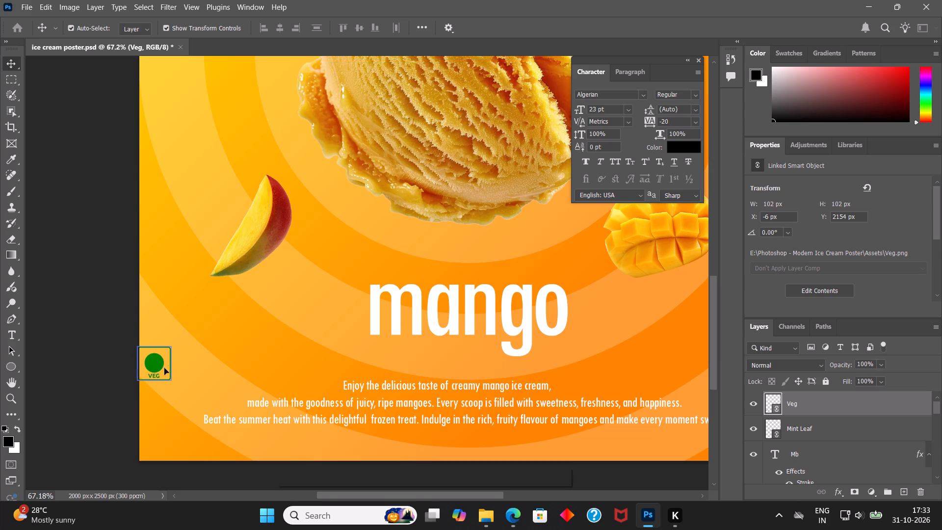
{"action": "scroll", "coordinate": [841, 411], "scroll_direction": "down", "scroll_amount": 7}
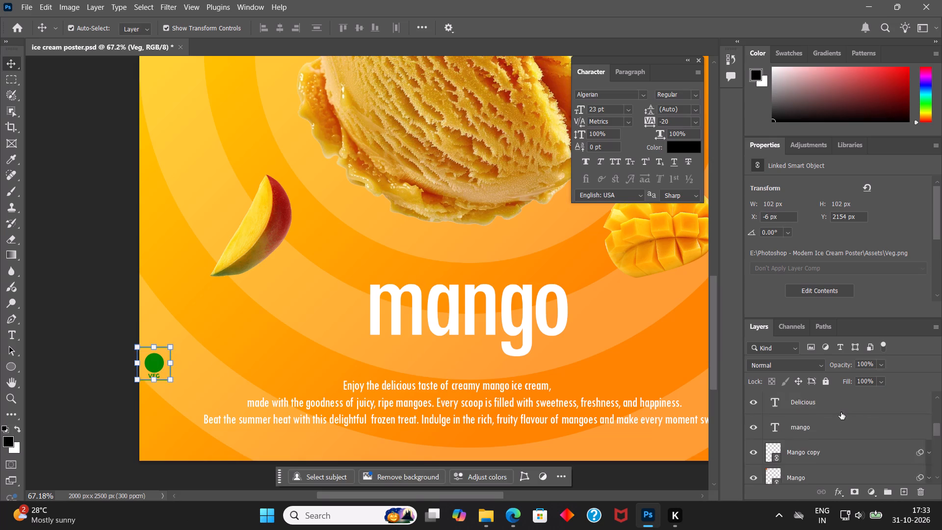
{"action": "scroll", "coordinate": [841, 412], "scroll_direction": "down", "scroll_amount": 16}
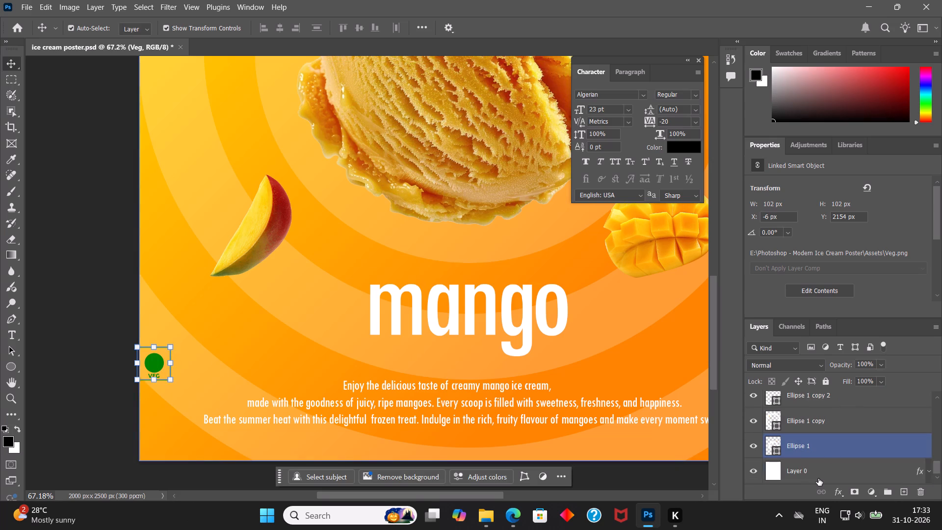
{"action": "left_click", "coordinate": [818, 478], "text": "ctrl"}
{"action": "left_click", "coordinate": [263, 30]}
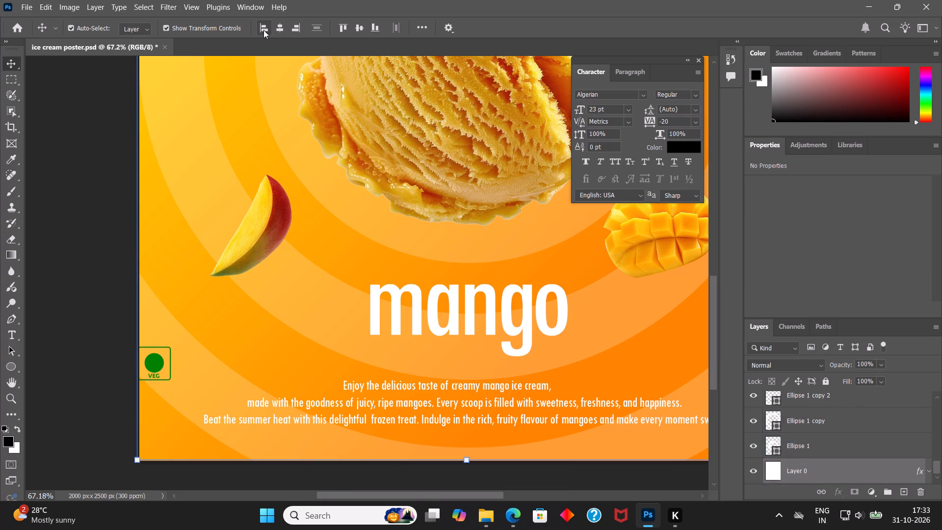
{"action": "left_click", "coordinate": [374, 33]}
{"action": "left_click", "coordinate": [72, 262]}
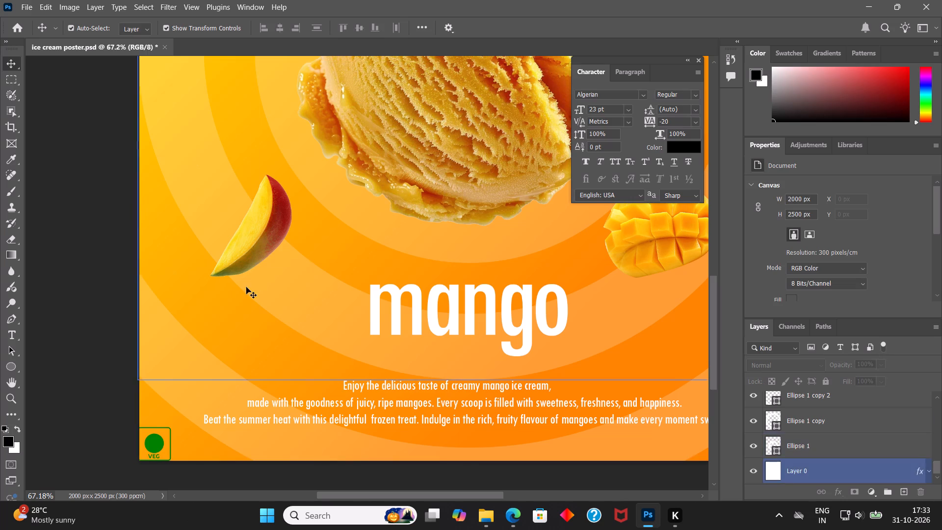
Move the Veg badge about 51 px right and 62 px up from the poster's bottom-left corner, beside the copy paragraph.
{"action": "left_click_drag", "start_coordinate": [151, 452], "coordinate": [163, 431]}
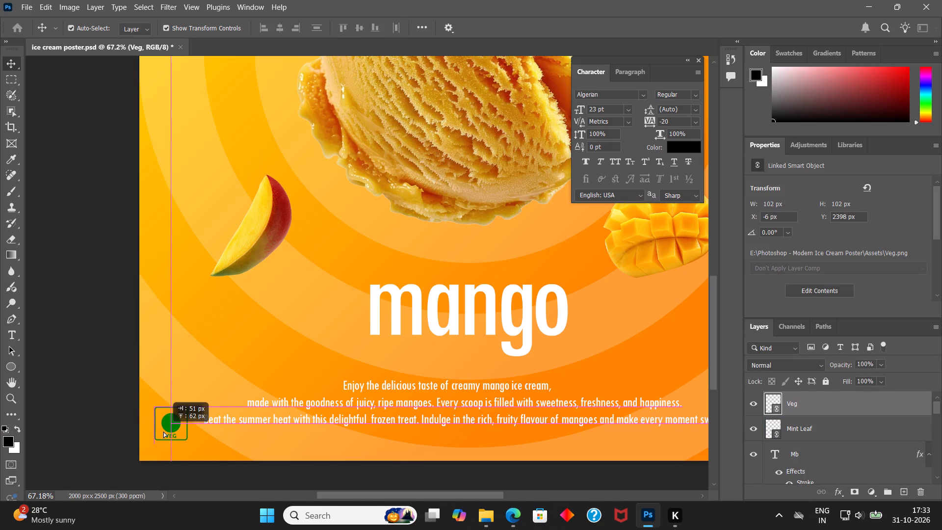
{"action": "left_click_drag", "start_coordinate": [163, 431], "coordinate": [163, 430]}
{"action": "scroll", "coordinate": [226, 371], "scroll_direction": "down", "scroll_amount": 2, "text": "alt"}
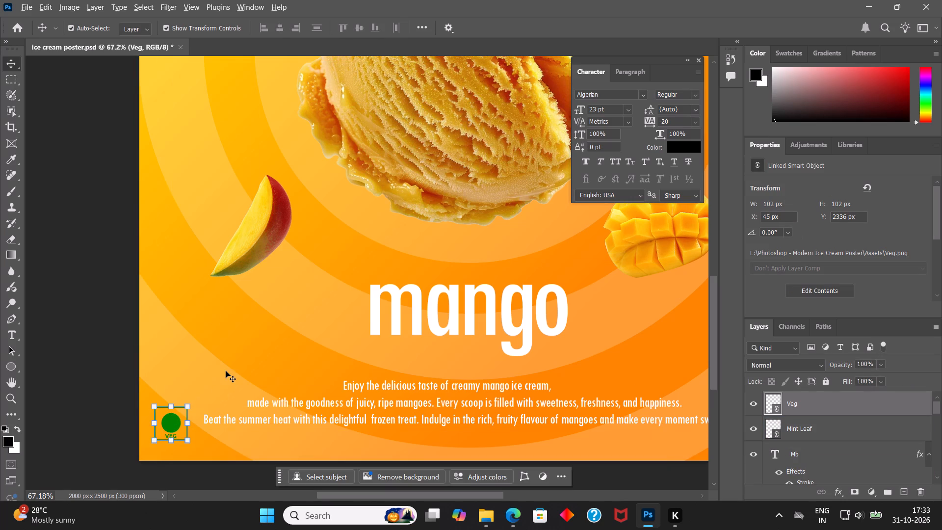
Shrink the Veg badge to about 82 x 82 px, keeping its lower-left corner in place, then deselect it.
{"action": "scroll", "coordinate": [226, 371], "scroll_direction": "down", "scroll_amount": 6, "text": "alt"}
{"action": "left_click", "coordinate": [609, 297]}
{"action": "scroll", "coordinate": [512, 296], "scroll_direction": "up", "scroll_amount": 3}
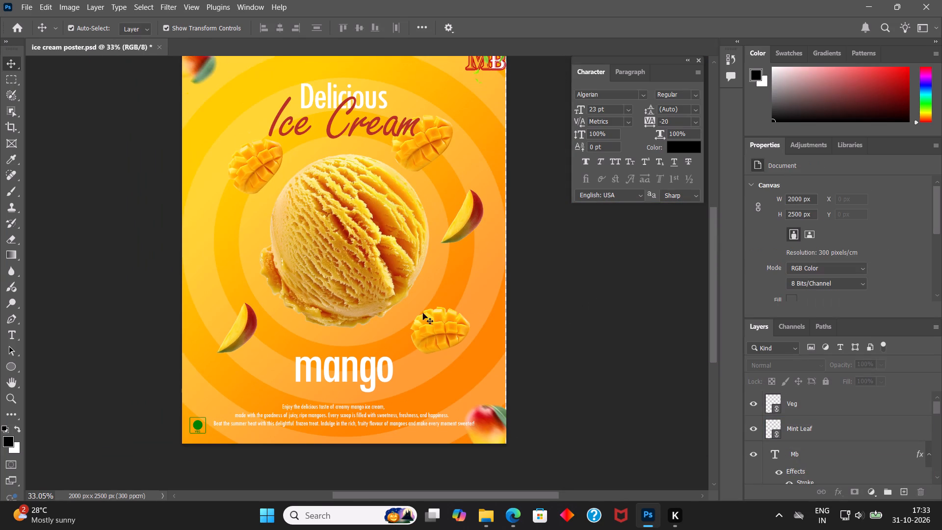
{"action": "left_click", "coordinate": [198, 428]}
{"action": "left_click", "coordinate": [207, 416]}
{"action": "left_click", "coordinate": [207, 416]}
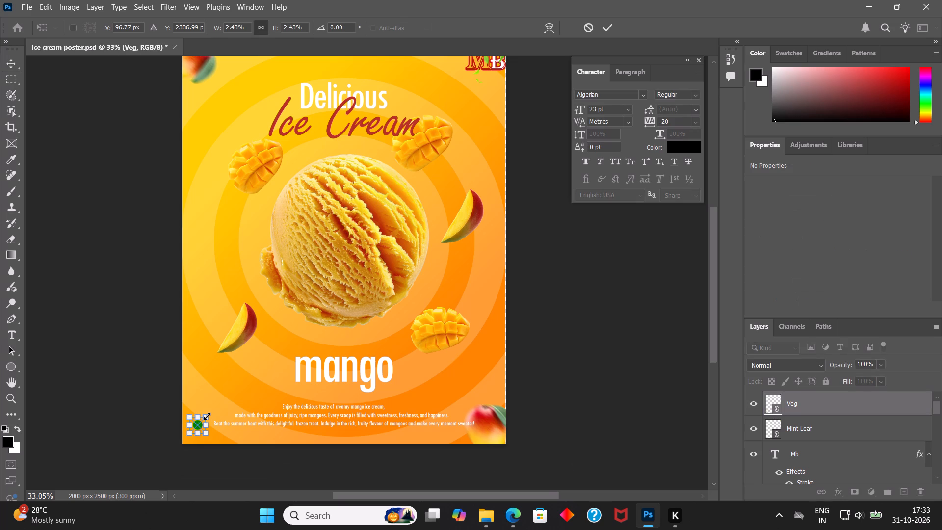
{"action": "left_click", "coordinate": [605, 29]}
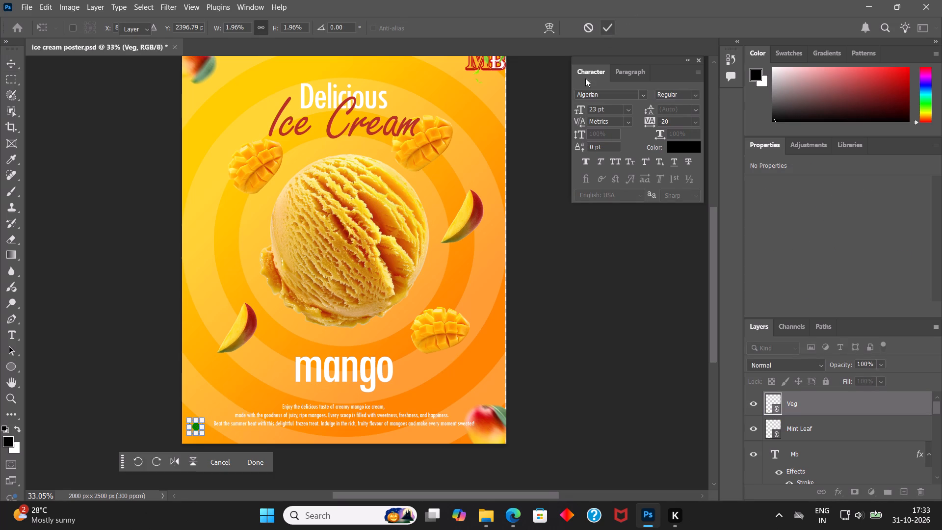
{"action": "left_click", "coordinate": [547, 267]}
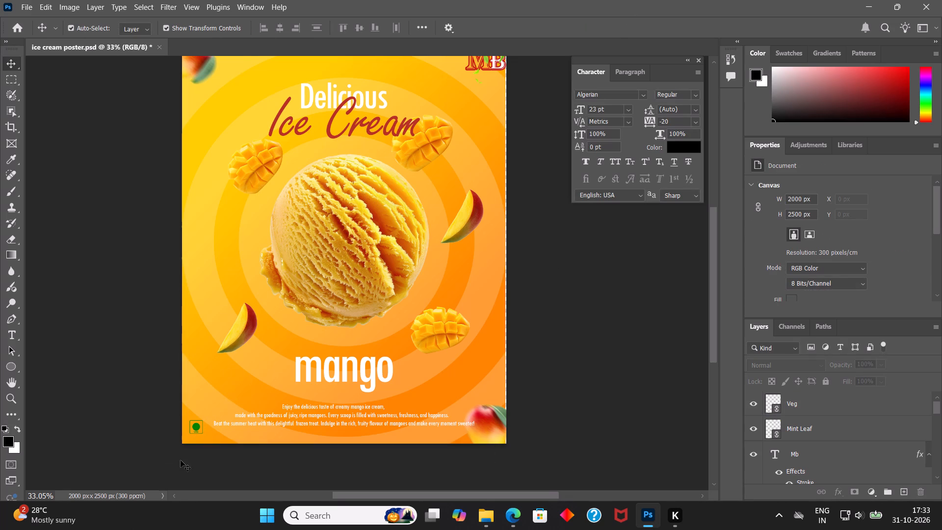
Move the Veg badge closer to the poster's left edge, to about X 27 px, Y 2354 px, and deselect it.
{"action": "scroll", "coordinate": [171, 445], "scroll_direction": "up", "scroll_amount": 12, "text": "alt"}
{"action": "left_click", "coordinate": [200, 443]}
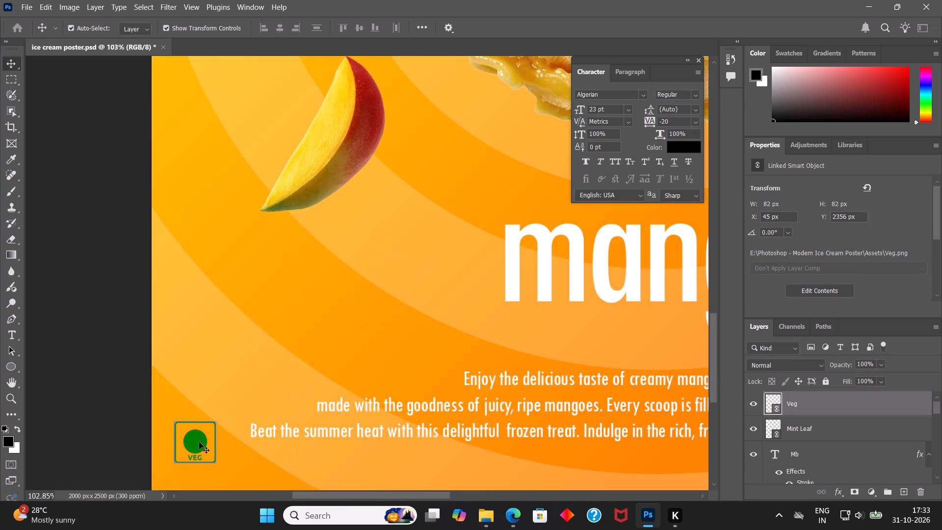
{"action": "left_click_drag", "start_coordinate": [198, 442], "coordinate": [188, 441]}
{"action": "scroll", "coordinate": [259, 329], "scroll_direction": "down", "scroll_amount": 8, "text": "alt"}
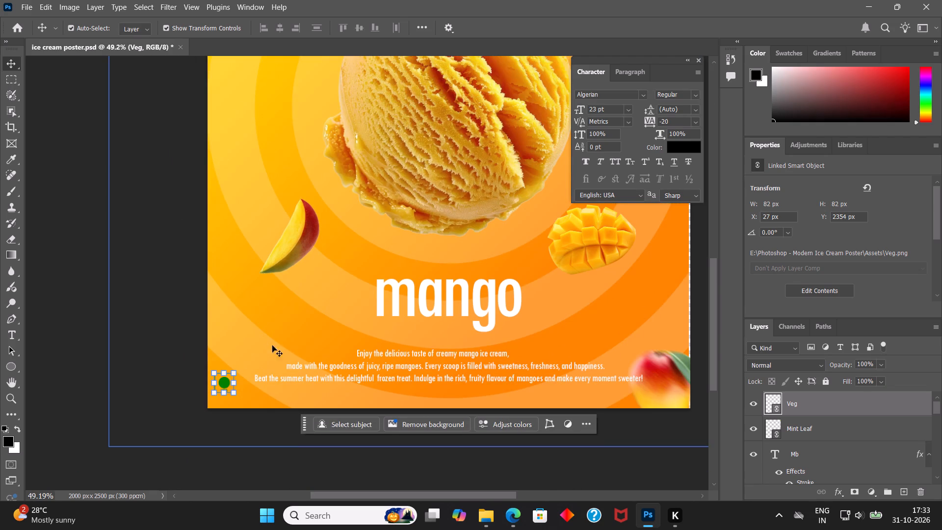
{"action": "left_click", "coordinate": [172, 399]}
Save the ice cream poster document.
{"action": "key", "text": "ctrl+s"}
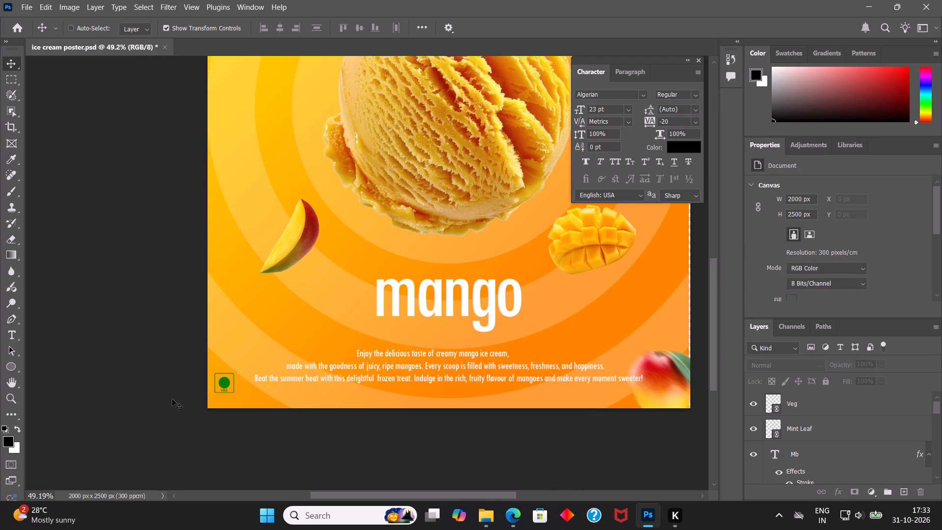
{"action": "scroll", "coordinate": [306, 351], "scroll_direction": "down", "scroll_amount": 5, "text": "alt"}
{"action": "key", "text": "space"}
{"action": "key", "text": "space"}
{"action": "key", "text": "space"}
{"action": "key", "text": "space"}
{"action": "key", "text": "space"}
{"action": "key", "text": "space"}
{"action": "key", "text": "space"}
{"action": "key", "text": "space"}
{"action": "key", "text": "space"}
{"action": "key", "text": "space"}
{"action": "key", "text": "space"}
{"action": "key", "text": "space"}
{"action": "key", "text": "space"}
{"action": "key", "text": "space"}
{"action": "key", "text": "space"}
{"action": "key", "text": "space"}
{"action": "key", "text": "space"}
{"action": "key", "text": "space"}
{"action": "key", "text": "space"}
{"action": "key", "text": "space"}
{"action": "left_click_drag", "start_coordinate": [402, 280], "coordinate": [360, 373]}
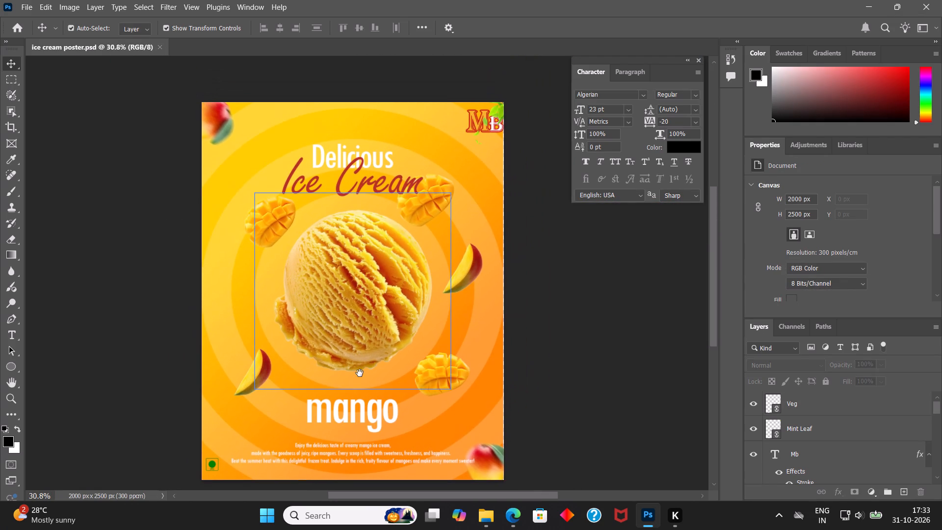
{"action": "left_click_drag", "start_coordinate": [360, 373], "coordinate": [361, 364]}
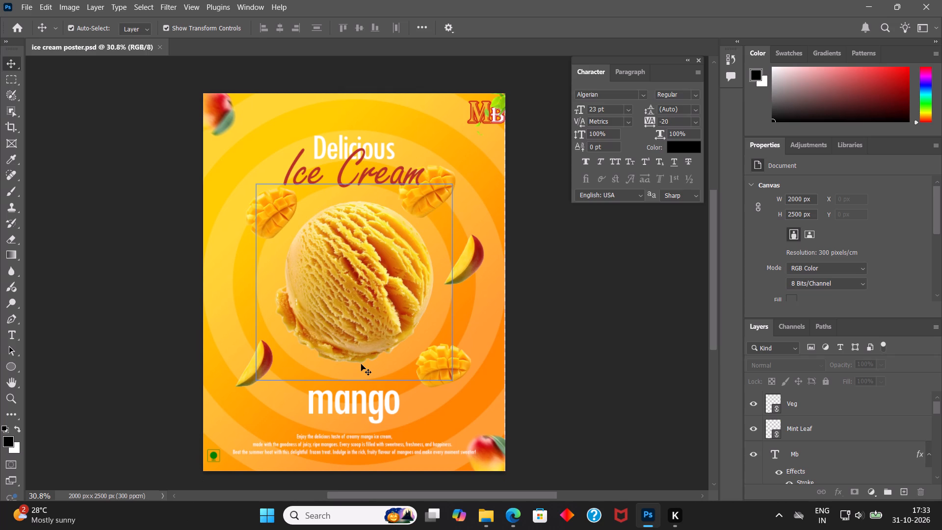
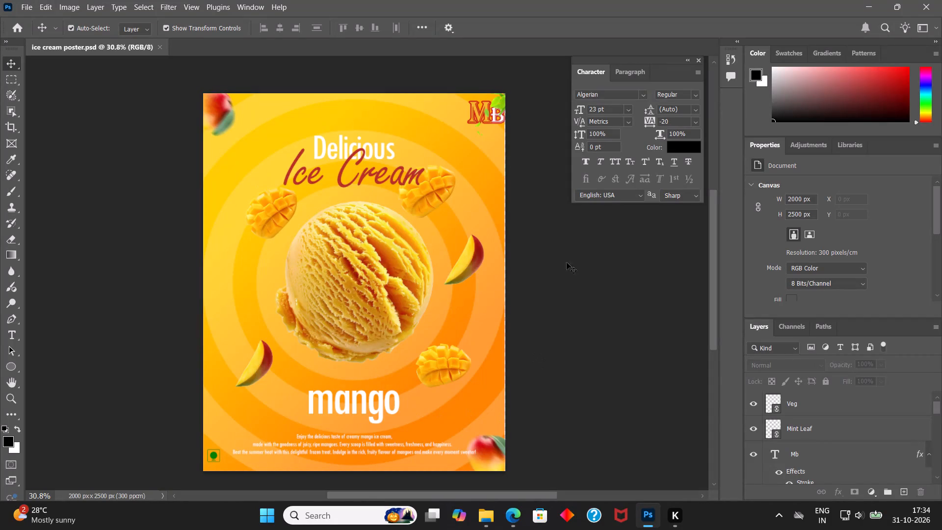
Enlarge the background Layer 0 proportionally to about 100.3% so it reaches the poster's right edge, then deselect it.
{"action": "scroll", "coordinate": [806, 418], "scroll_direction": "down", "scroll_amount": 6}
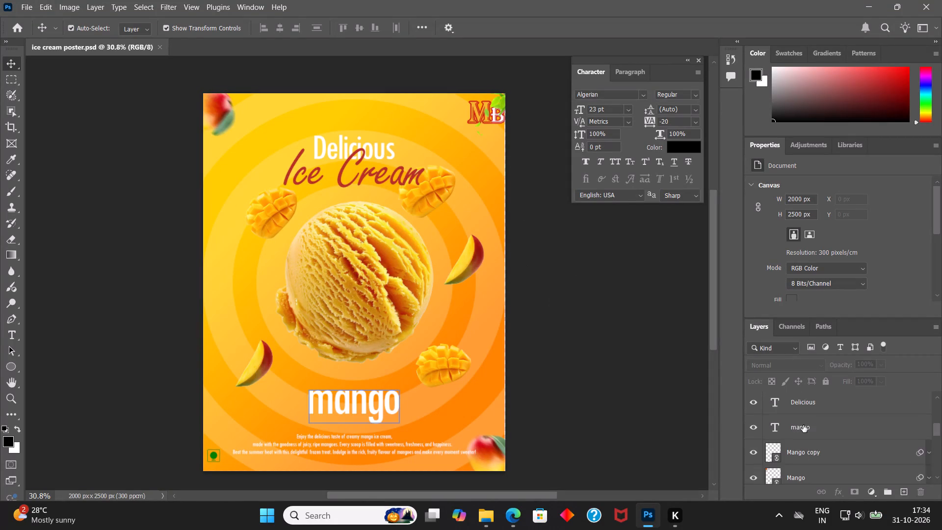
{"action": "scroll", "coordinate": [803, 425], "scroll_direction": "down", "scroll_amount": 15}
{"action": "left_click", "coordinate": [814, 475]}
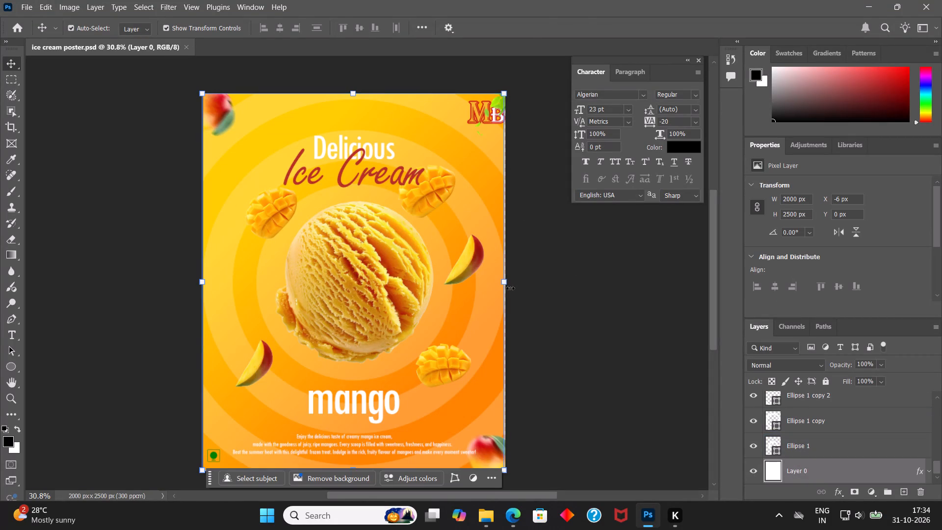
{"action": "left_click", "coordinate": [507, 281]}
{"action": "left_click", "coordinate": [507, 281]}
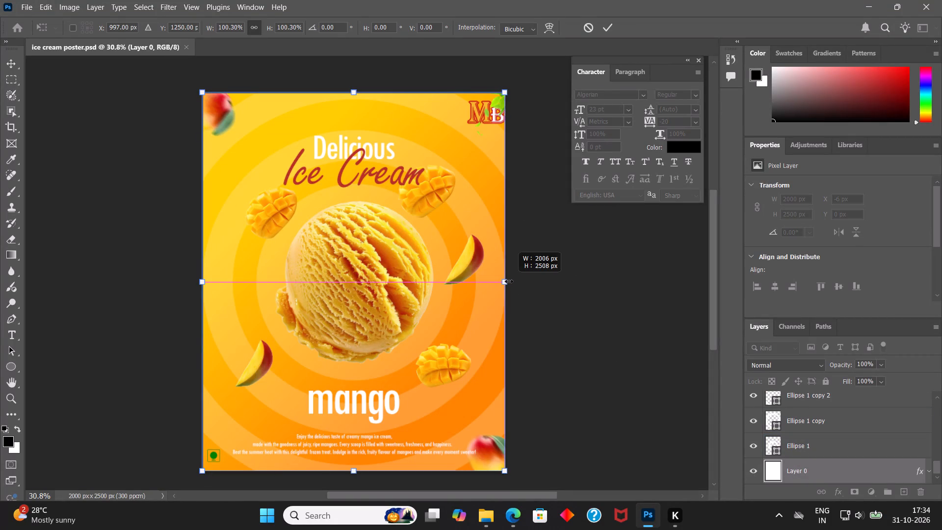
{"action": "left_click", "coordinate": [608, 32]}
{"action": "left_click", "coordinate": [610, 306]}
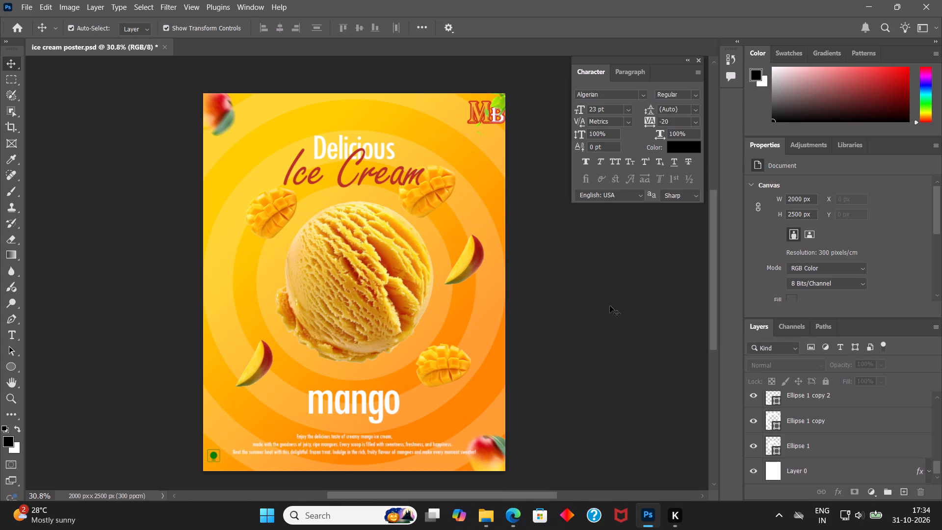
Save the ice cream poster document.
{"action": "key", "text": "ctrl+s"}
{"action": "right_click", "coordinate": [596, 383]}
{"action": "left_click", "coordinate": [568, 414]}
Close the floating Character settings and save the poster document again.
{"action": "left_click", "coordinate": [700, 60]}
{"action": "left_click", "coordinate": [603, 164]}
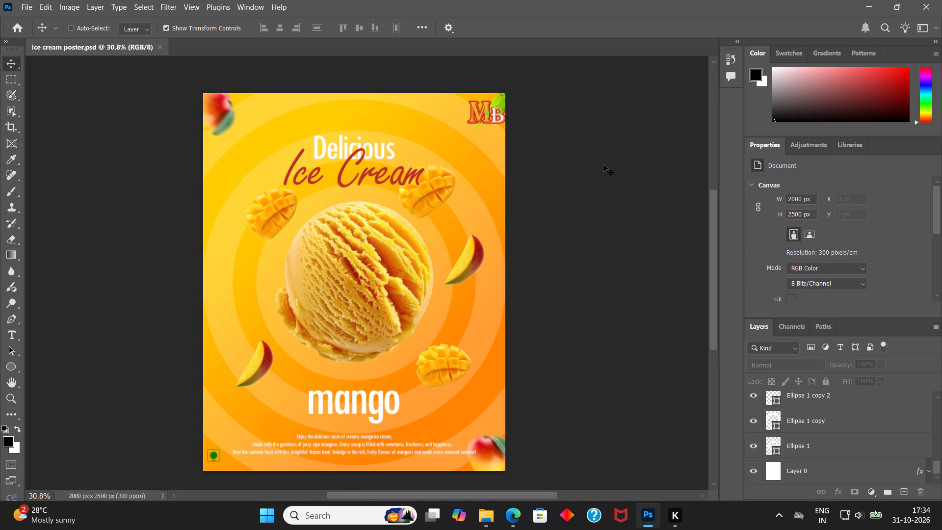
{"action": "key", "text": "ctrl+s"}
{"action": "left_click", "coordinate": [28, 0]}
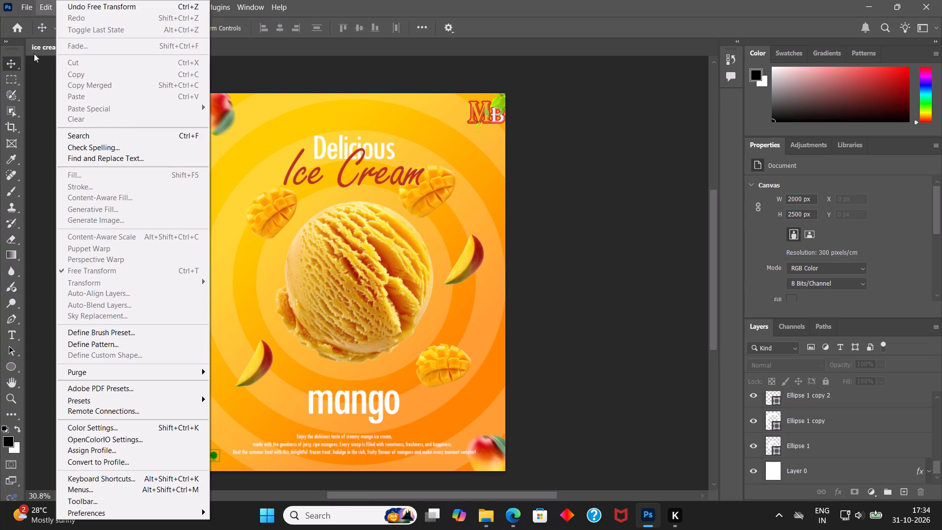
{"action": "left_click", "coordinate": [97, 194]}
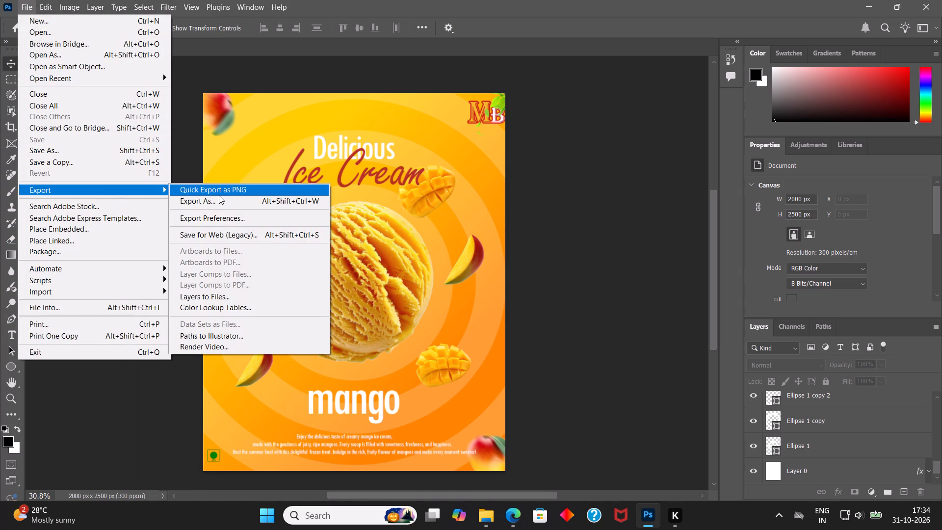
{"action": "left_click", "coordinate": [219, 195]}
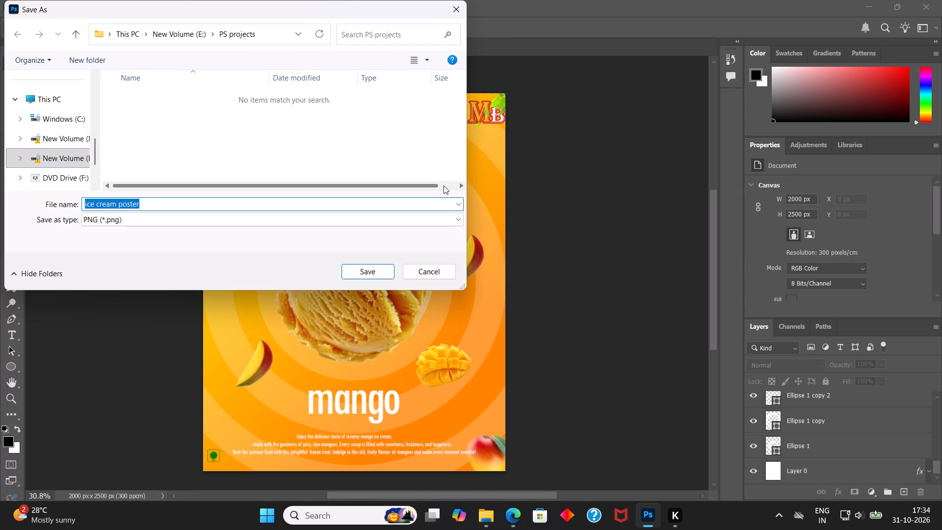
{"action": "type", "text": "mang"}
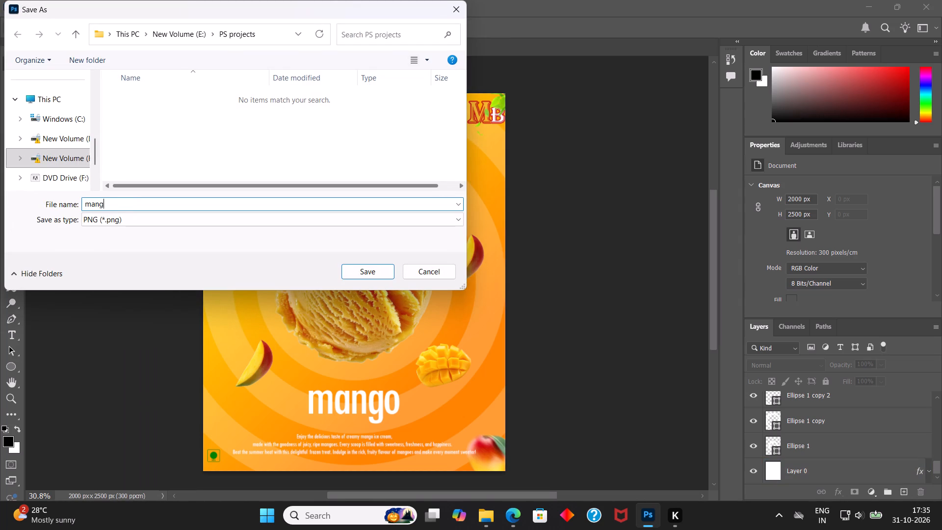
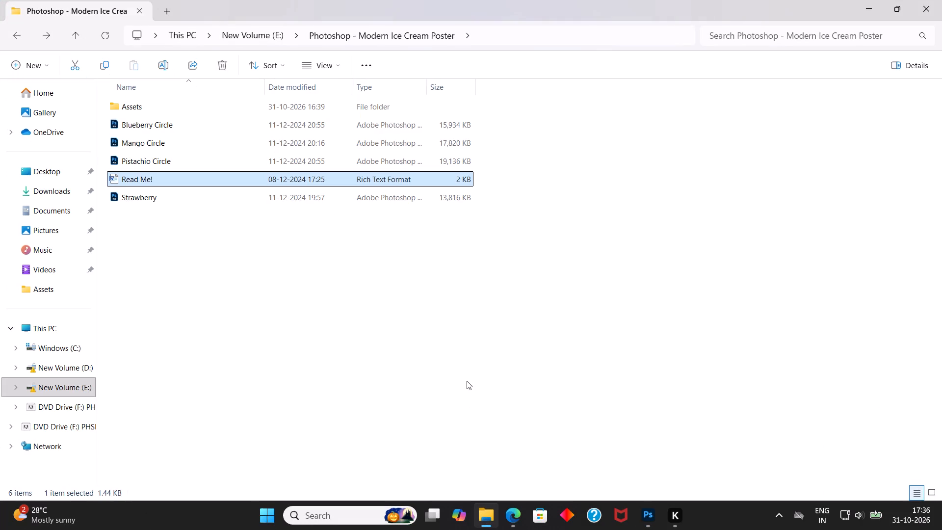
{"action": "left_click", "coordinate": [467, 381]}
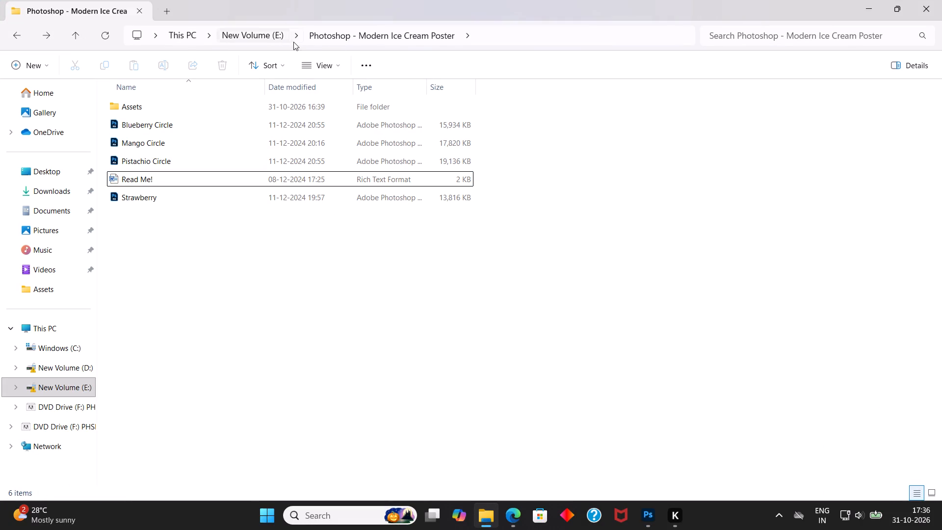
{"action": "left_click", "coordinate": [235, 30]}
{"action": "double_click", "coordinate": [143, 129]}
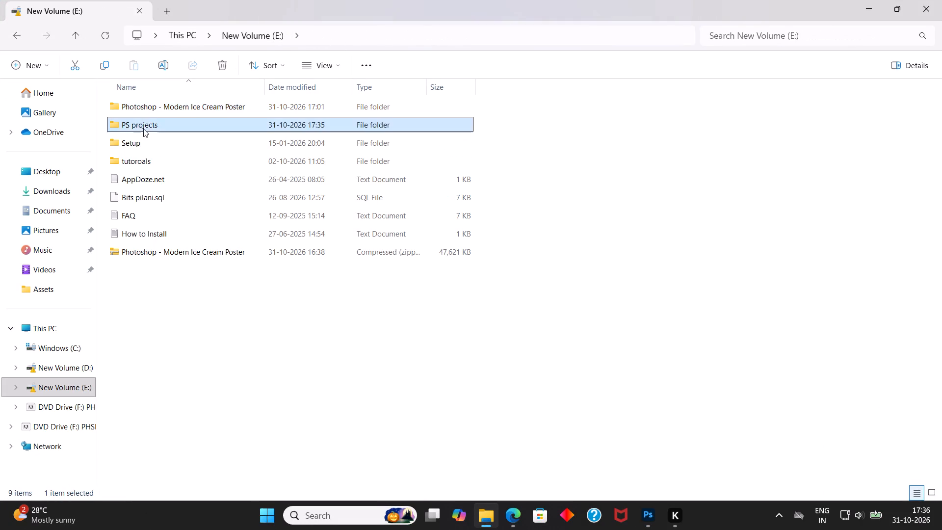
{"action": "double_click", "coordinate": [177, 129]}
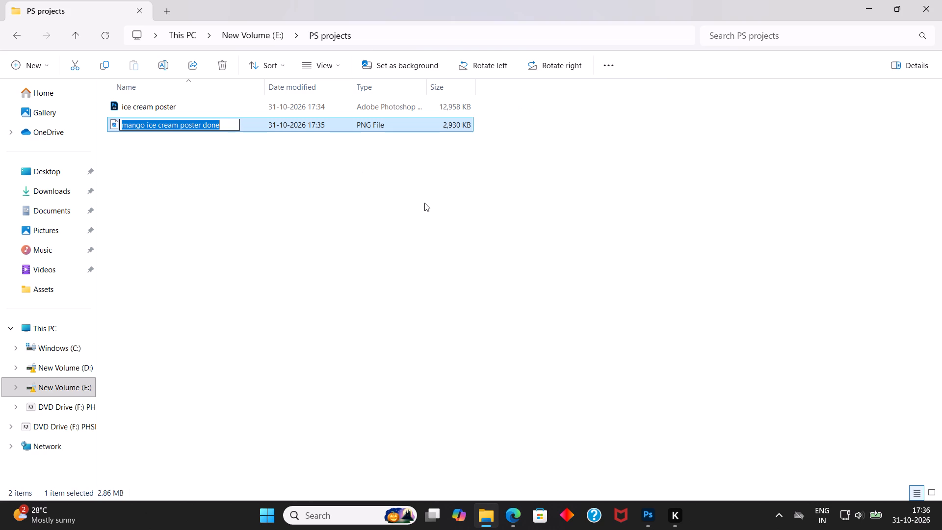
{"action": "left_click", "coordinate": [449, 210]}
{"action": "double_click", "coordinate": [324, 123]}
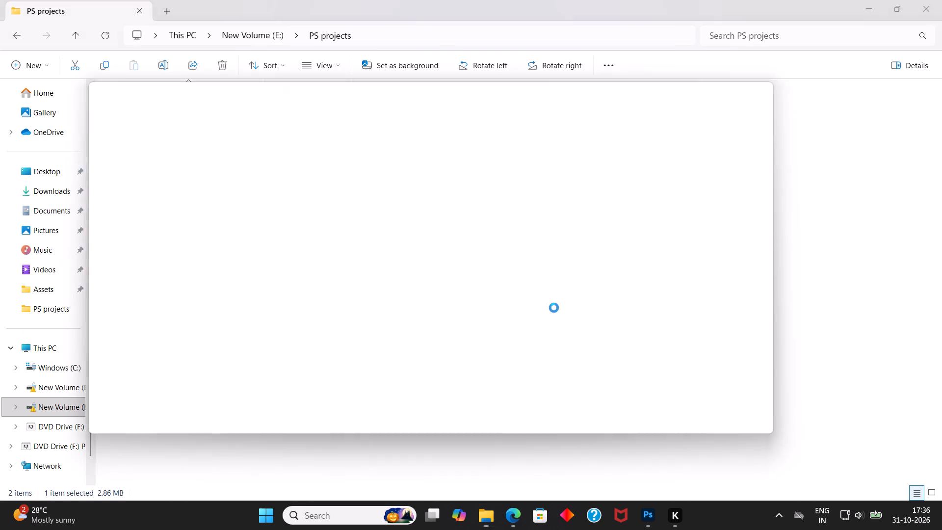
{"action": "left_click", "coordinate": [731, 99]}
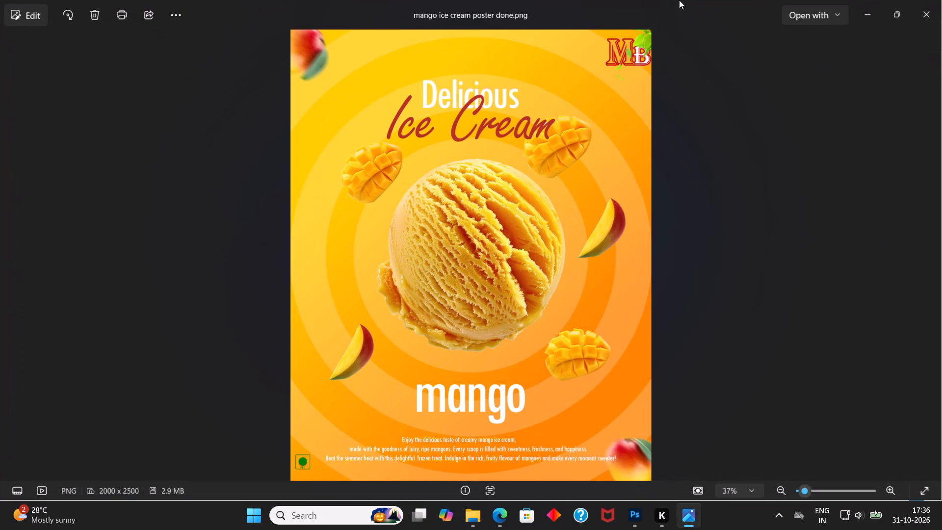
{"action": "right_click_drag", "start_coordinate": [673, 0], "coordinate": [663, 0]}
{"action": "right_click", "coordinate": [572, 0]}
{"action": "left_click", "coordinate": [540, 0]}
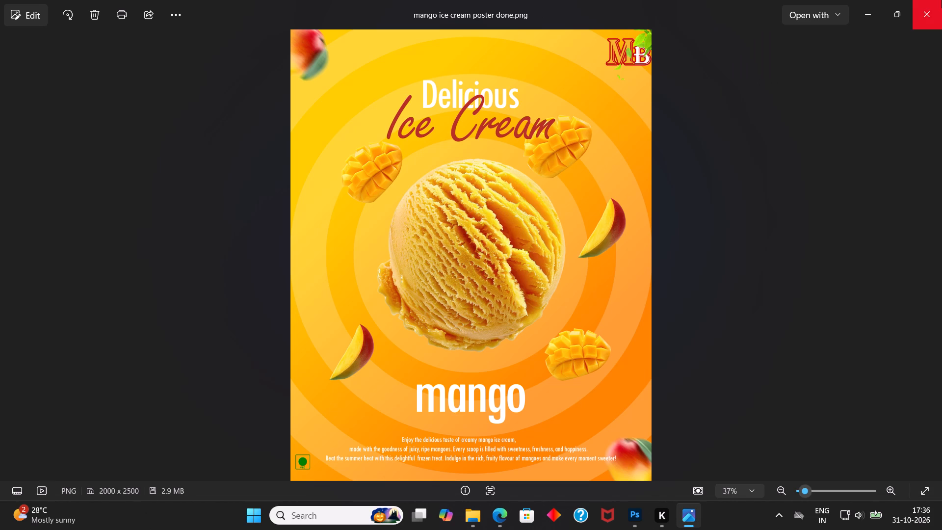
Close the poster image preview and the File Explorer window to return to Photoshop.
{"action": "left_click", "coordinate": [941, 0]}
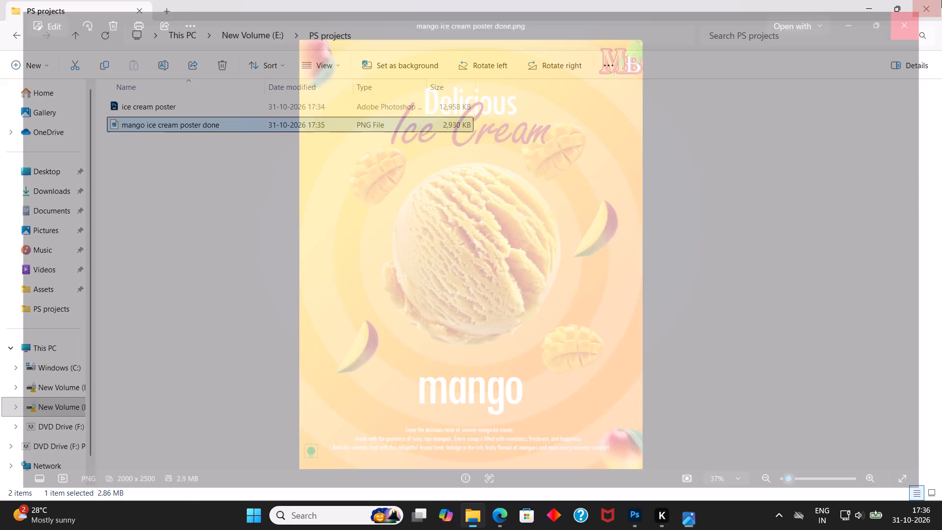
{"action": "left_click", "coordinate": [559, 215]}
{"action": "left_click", "coordinate": [941, 0]}
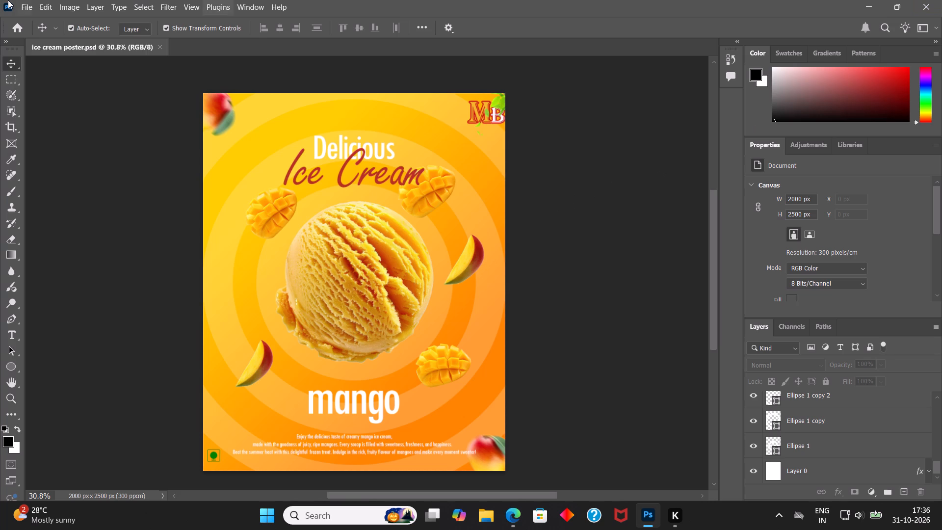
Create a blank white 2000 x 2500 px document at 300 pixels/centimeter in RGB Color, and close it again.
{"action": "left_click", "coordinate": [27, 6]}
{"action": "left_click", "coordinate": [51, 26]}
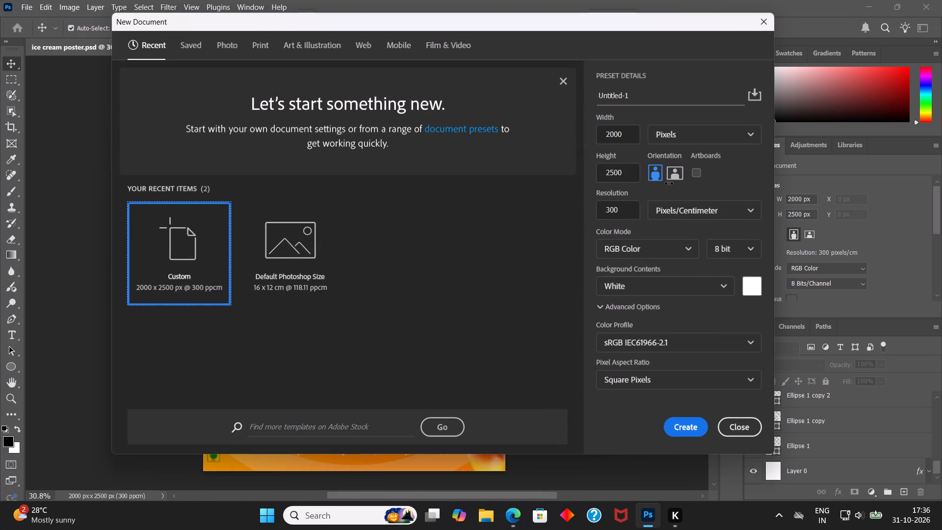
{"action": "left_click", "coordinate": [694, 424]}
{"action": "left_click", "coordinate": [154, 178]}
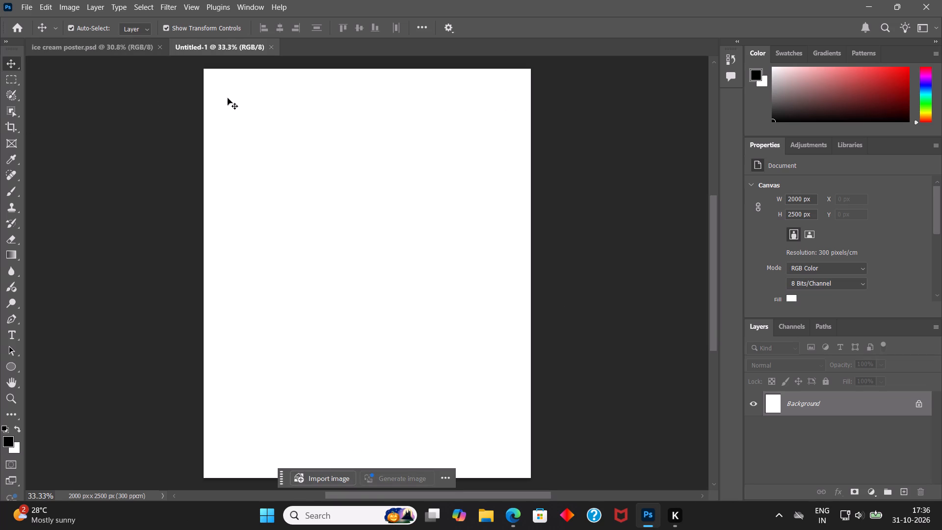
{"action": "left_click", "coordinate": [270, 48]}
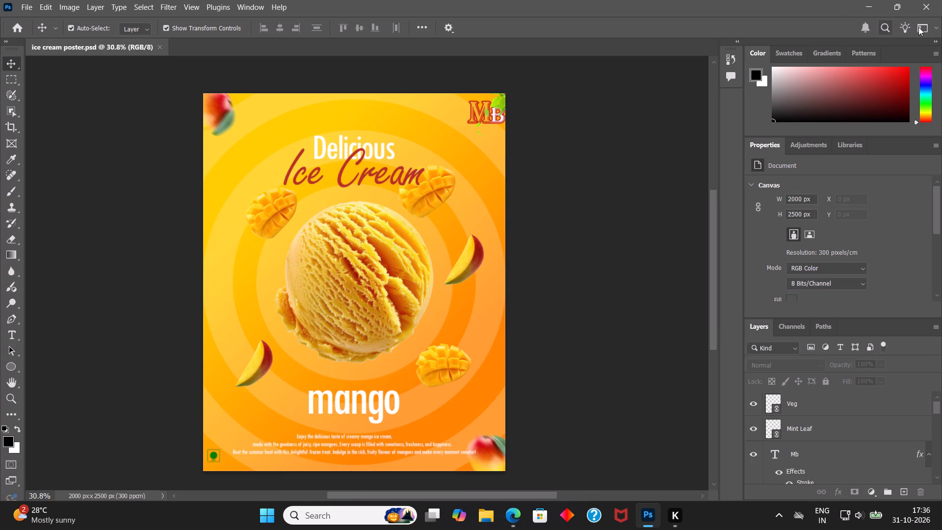